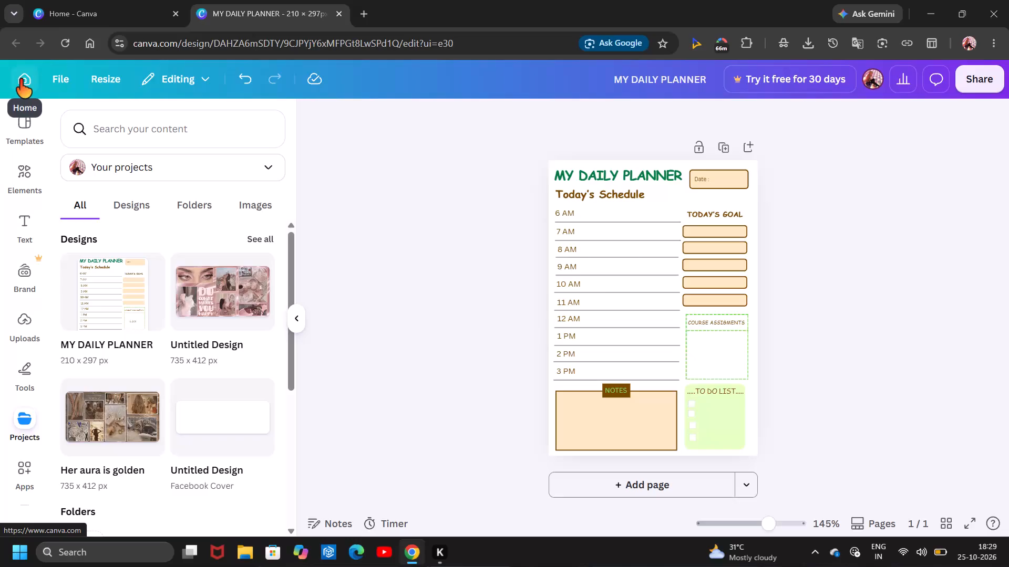
Leave the daily planner for the Canva home page and start creating a new design.
click(19, 79)
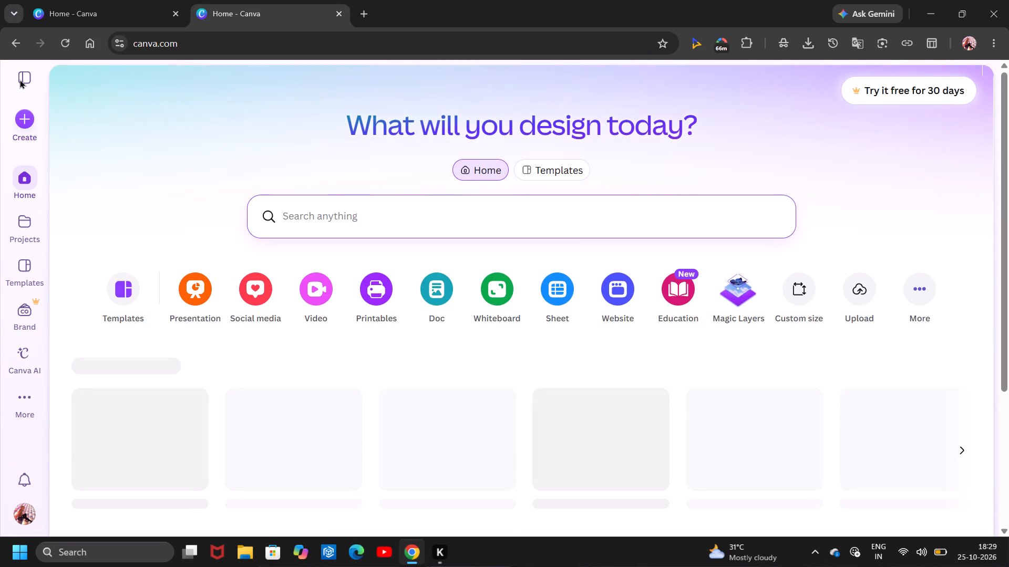
scroll(280, 261, down, 2)
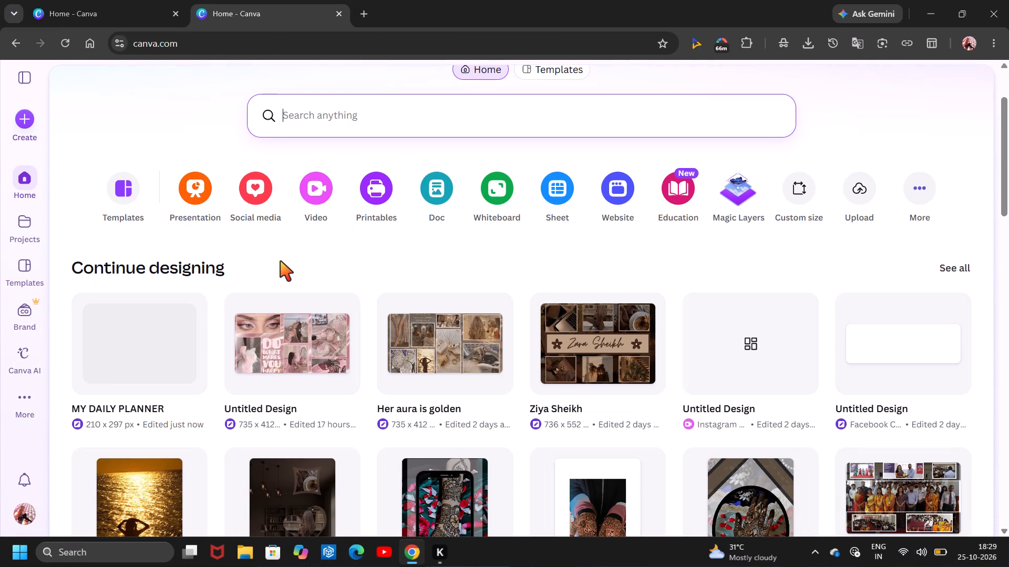
click(28, 124)
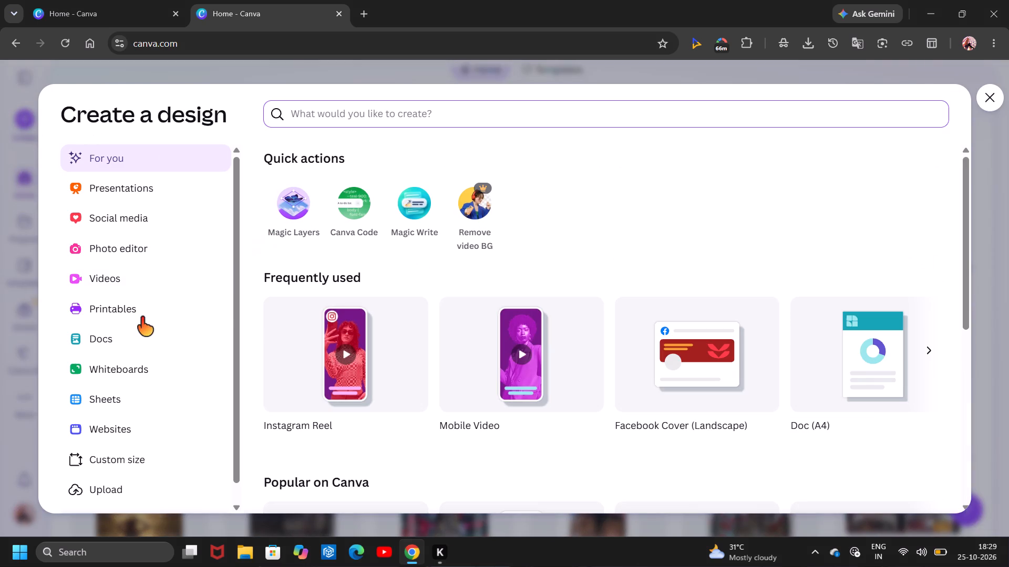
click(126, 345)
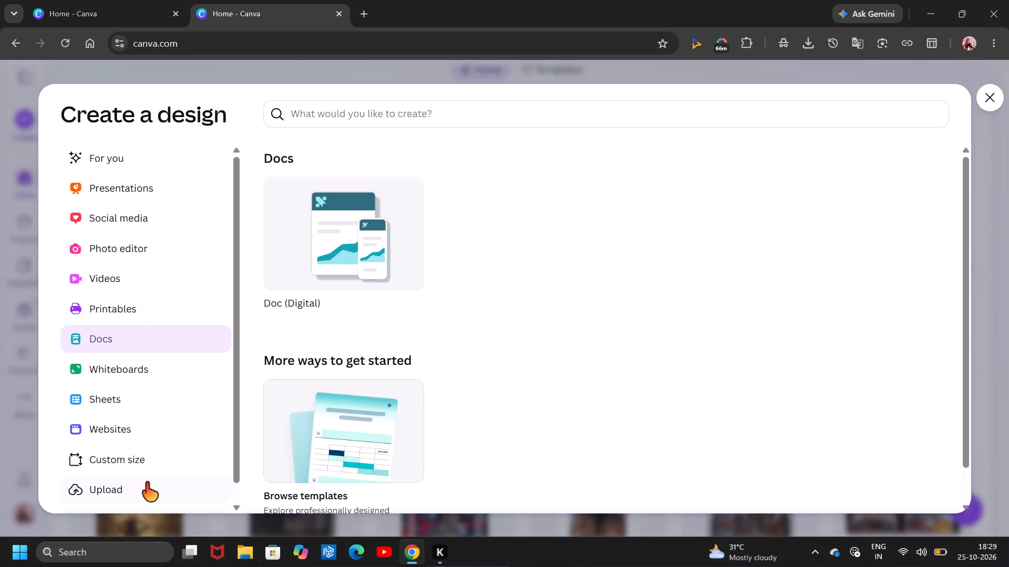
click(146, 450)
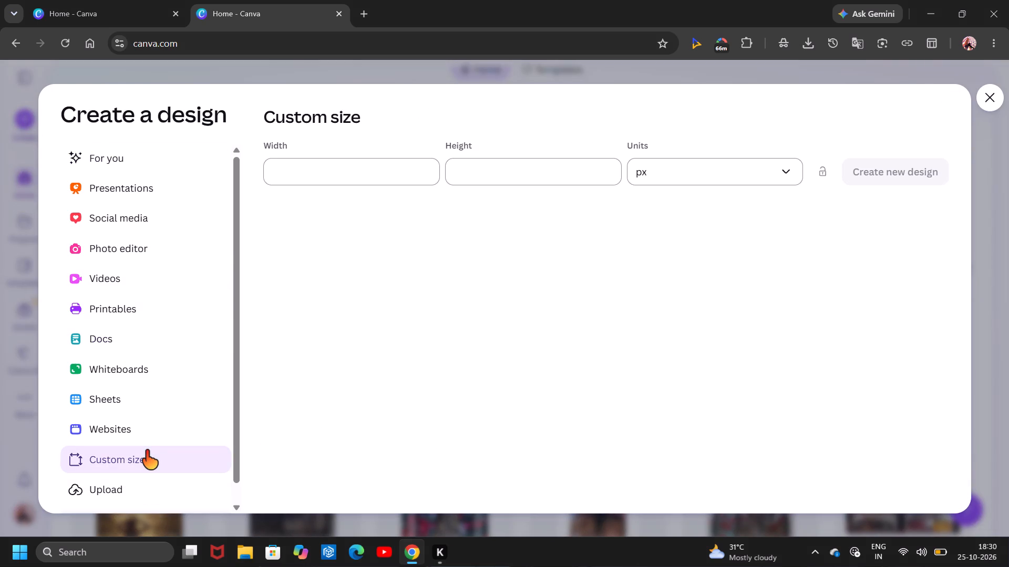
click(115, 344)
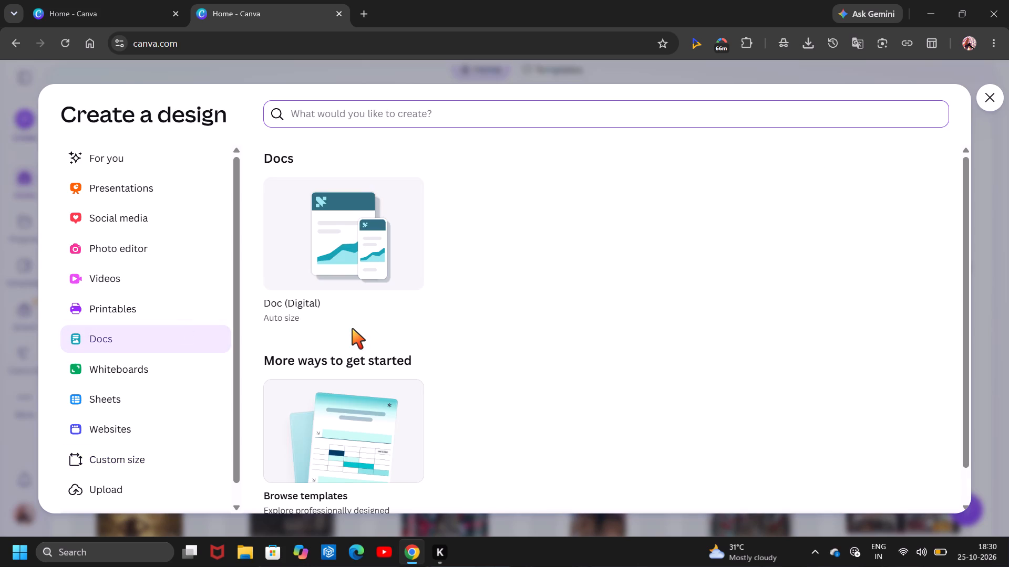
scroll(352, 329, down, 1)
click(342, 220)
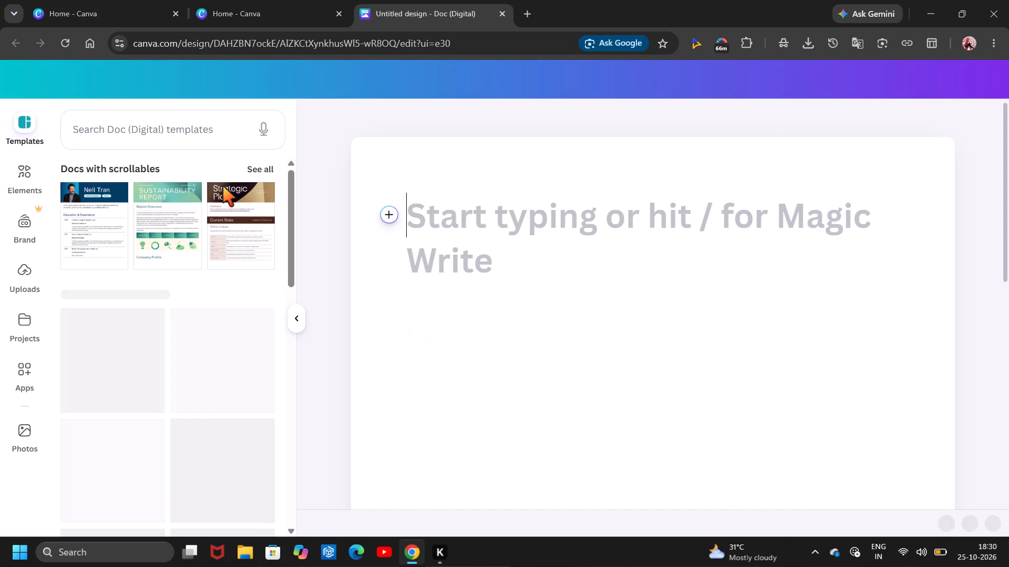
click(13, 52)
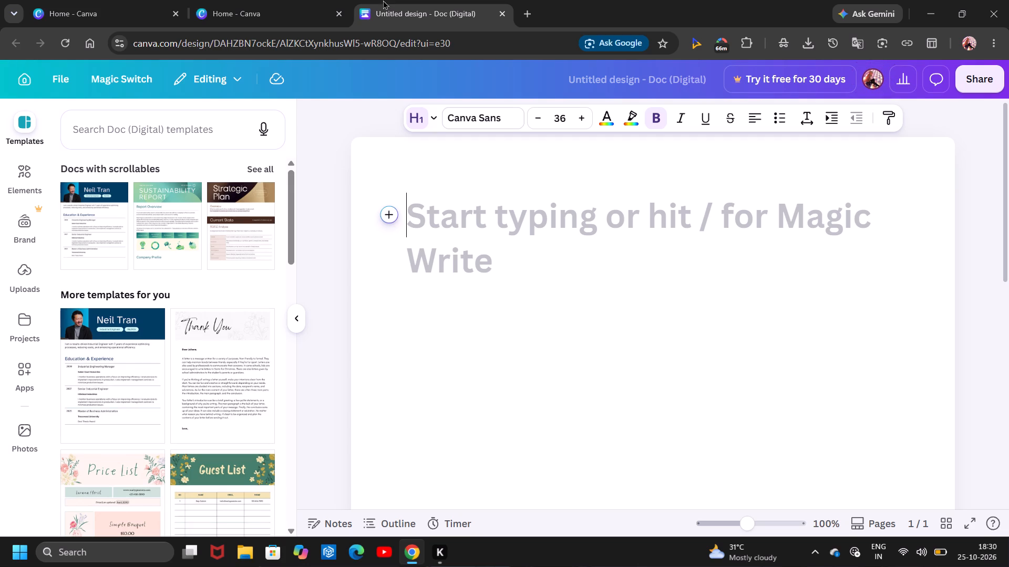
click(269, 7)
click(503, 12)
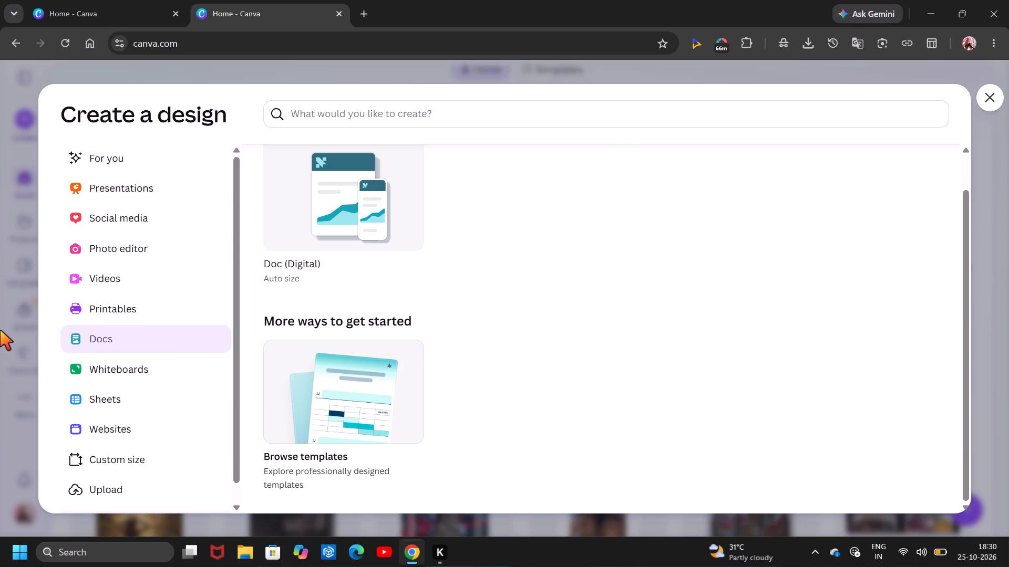
Create a new custom-size design 210 px wide and 303 px high.
click(112, 456)
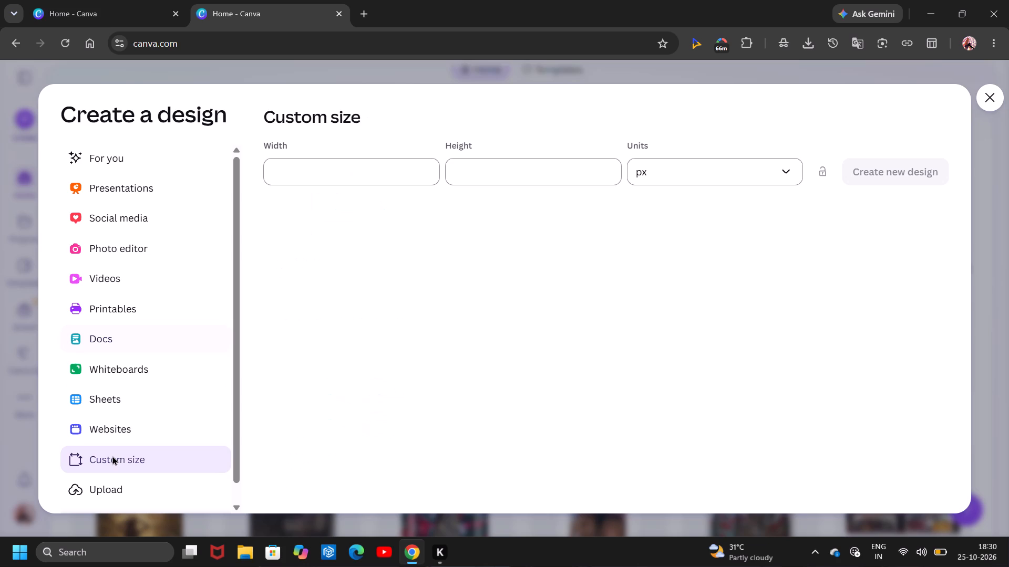
scroll(112, 456, up, 1)
click(307, 181)
text(210B)
key(space)
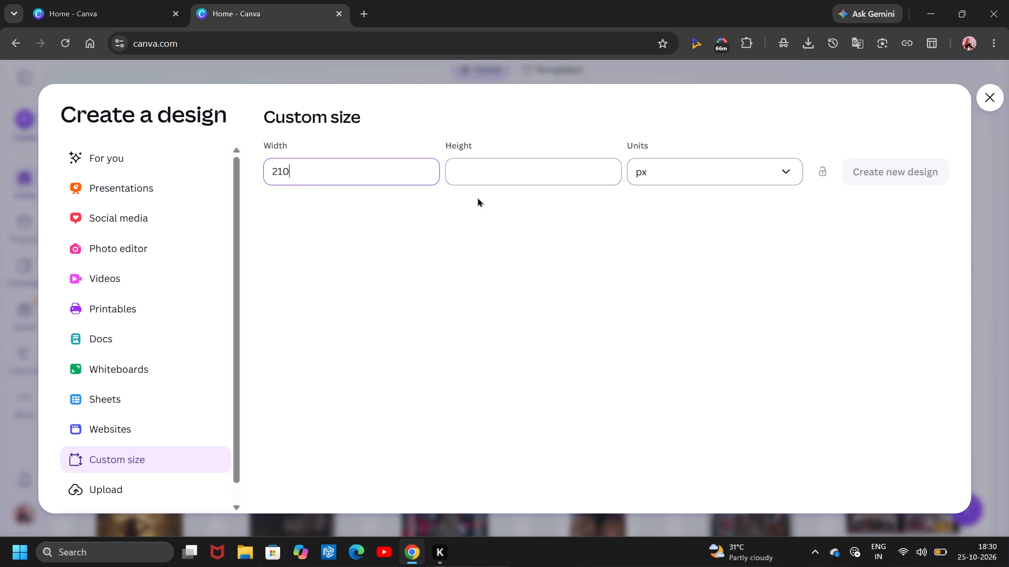
double_click(477, 197)
click(483, 182)
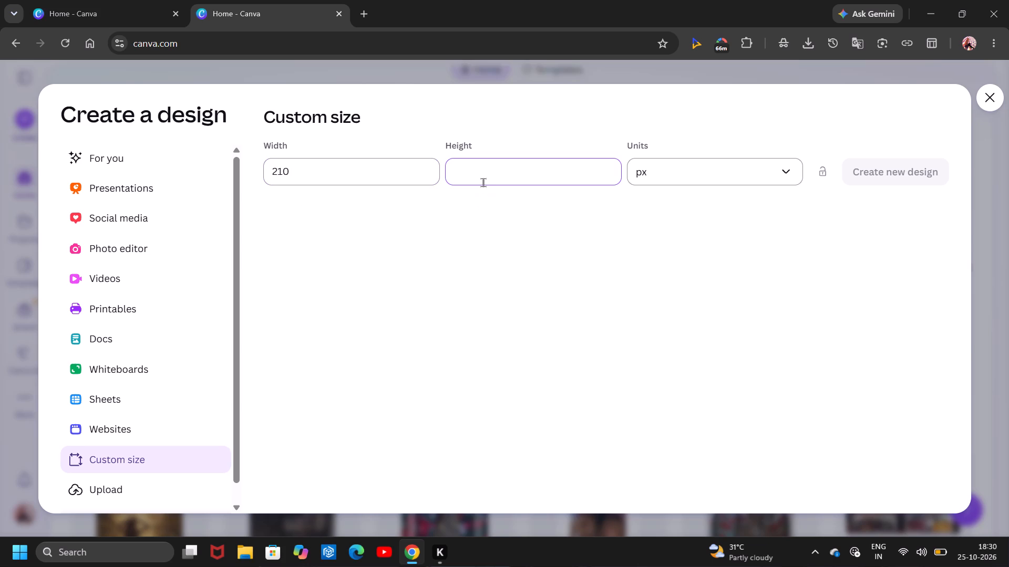
text(297)
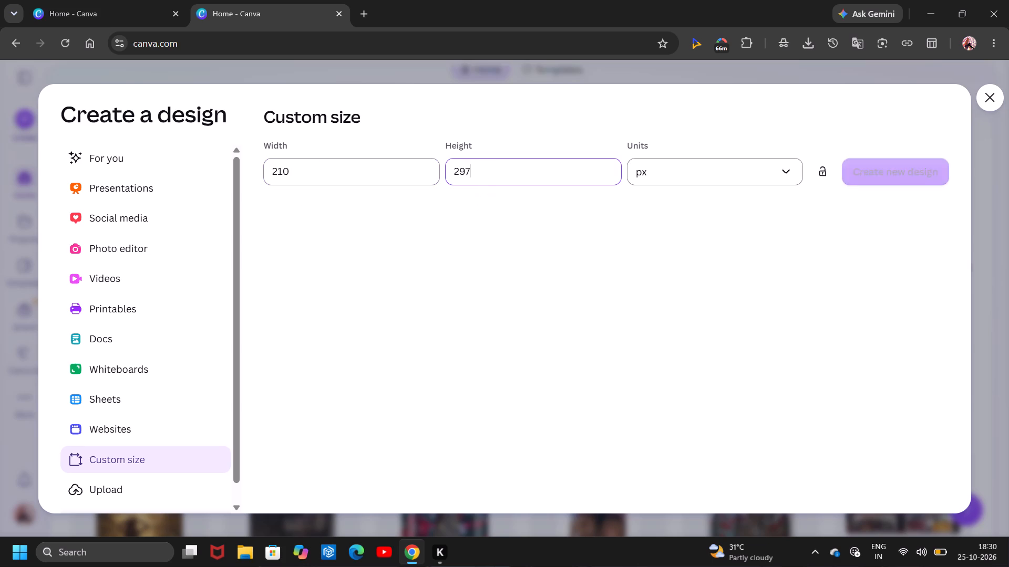
scroll(483, 182, up, 1)
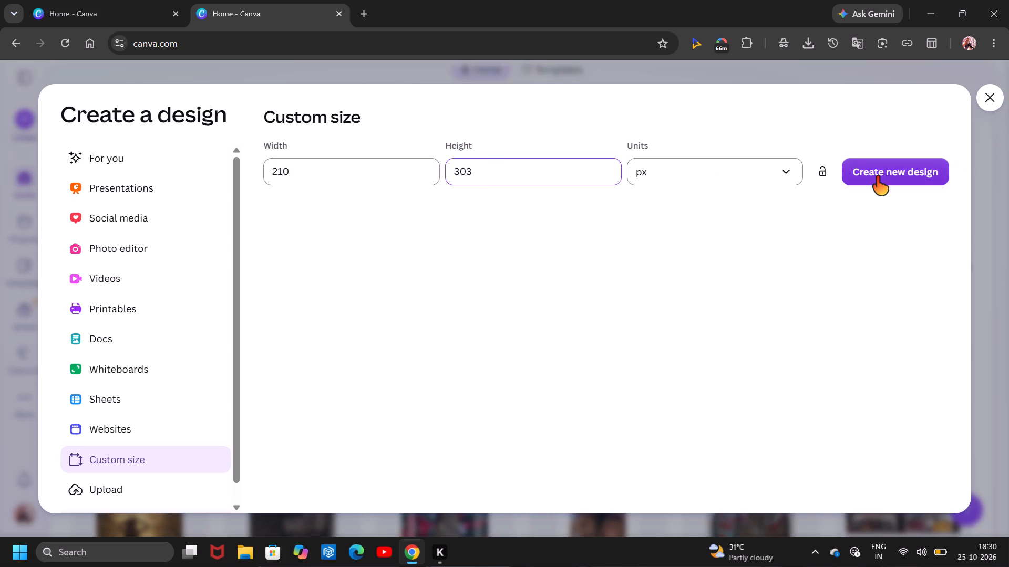
click(876, 176)
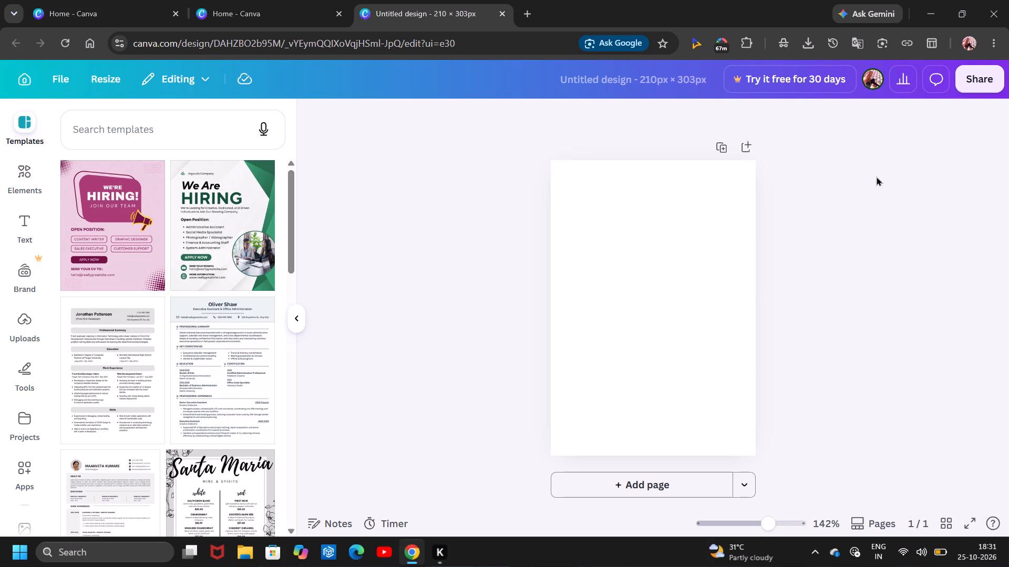
Collapse the template browser beside the canvas and select the blank page.
scroll(671, 348, down, 1)
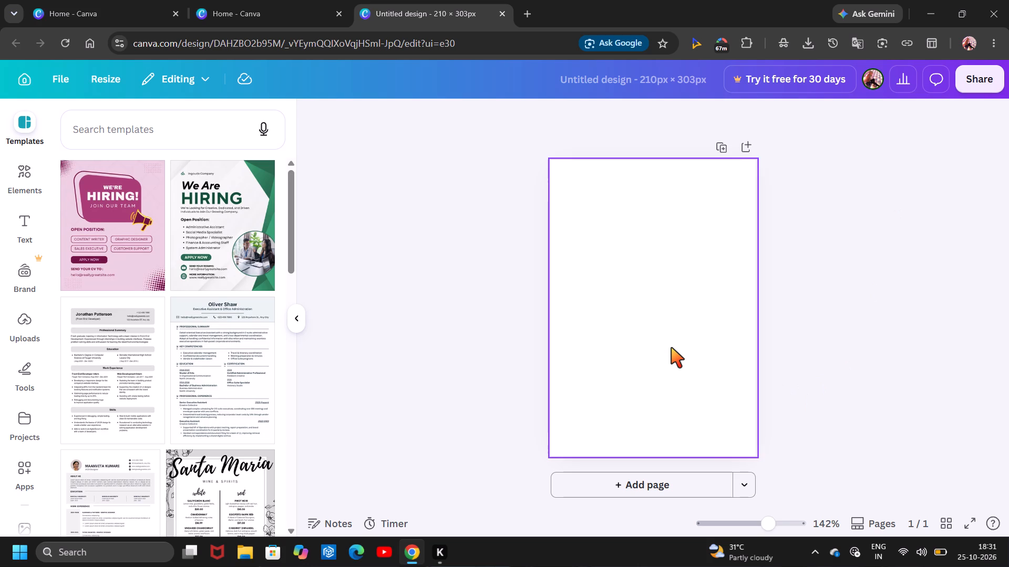
click(296, 320)
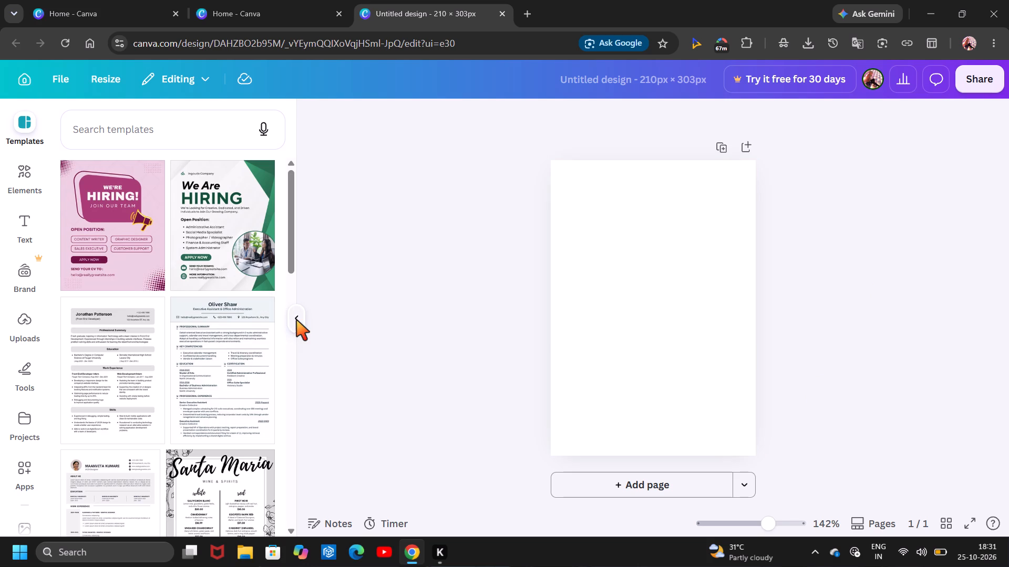
click(518, 190)
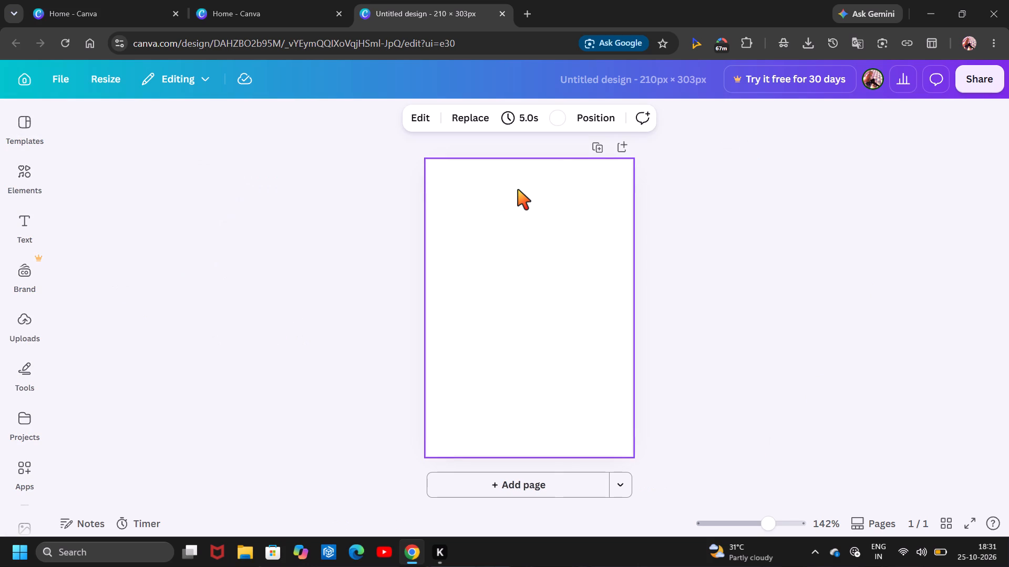
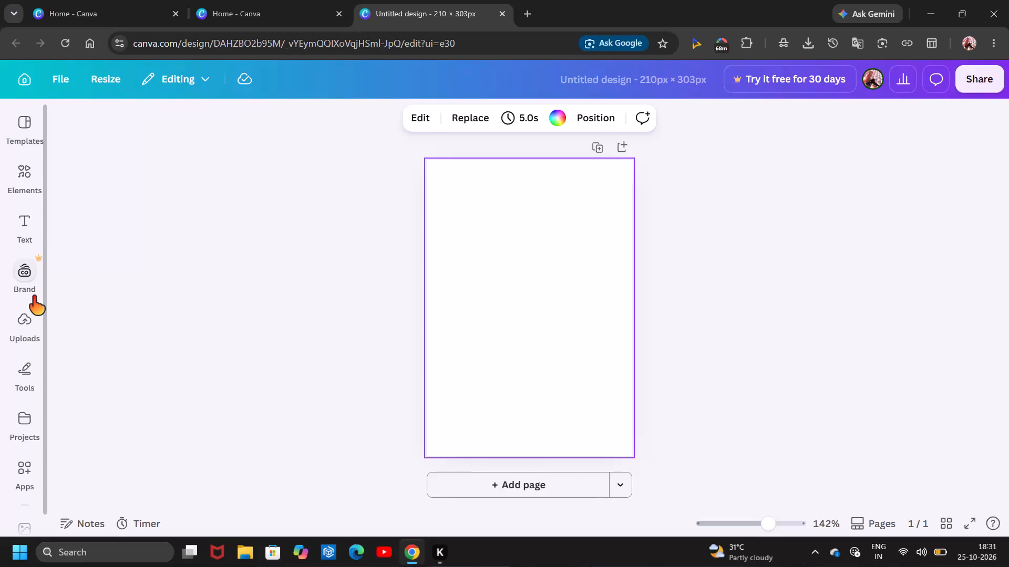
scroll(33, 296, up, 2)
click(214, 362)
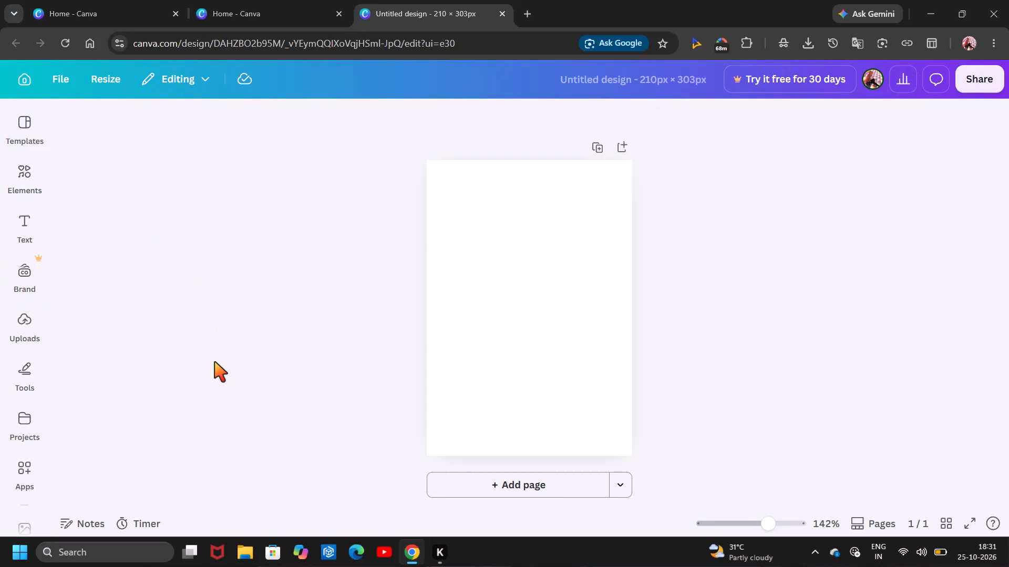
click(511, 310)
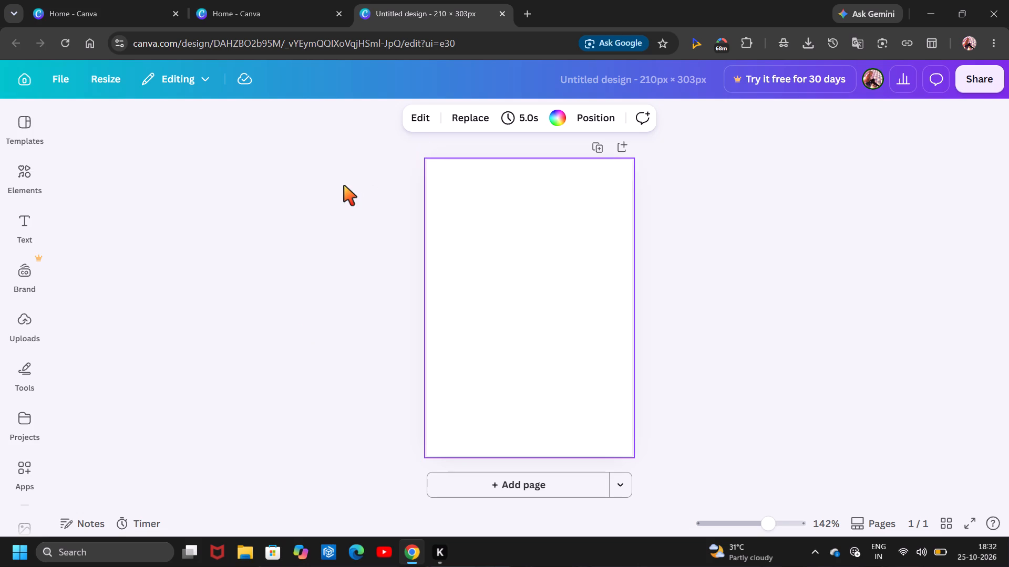
Add a subheading text box to the blank page and replace its placeholder with "SKYLINE SOLUTIONS".
click(19, 244)
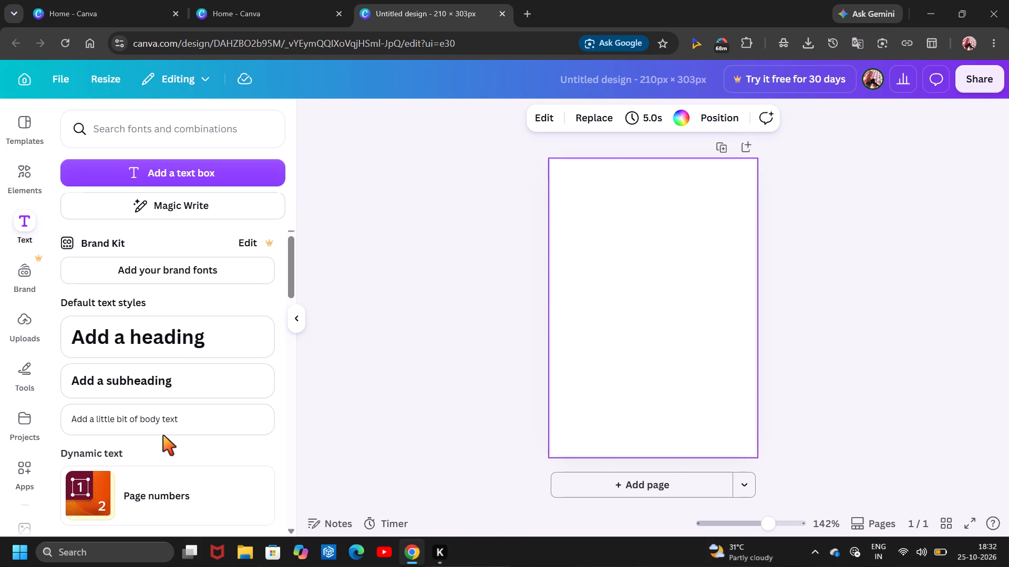
click(150, 382)
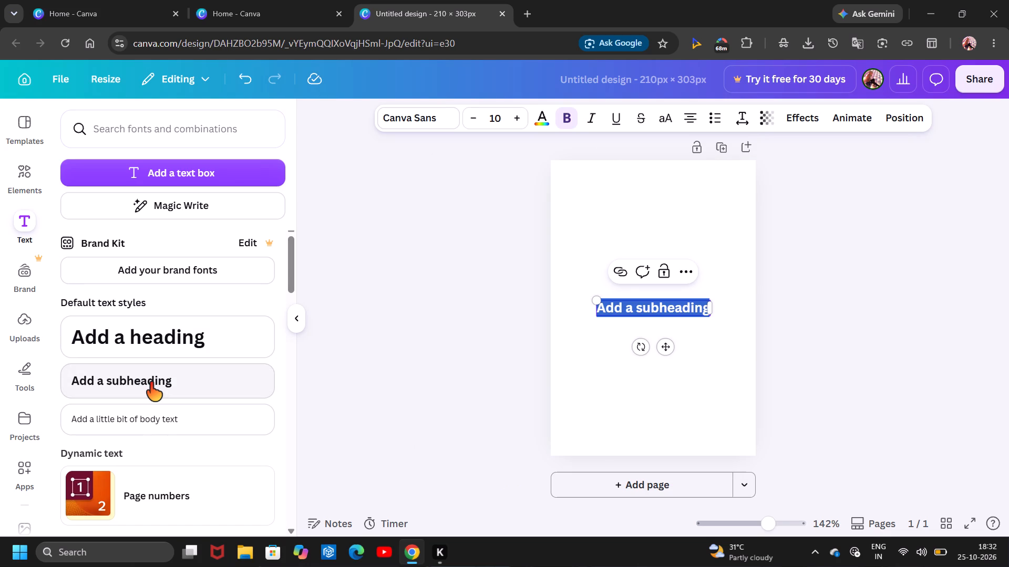
key(BackSpace)
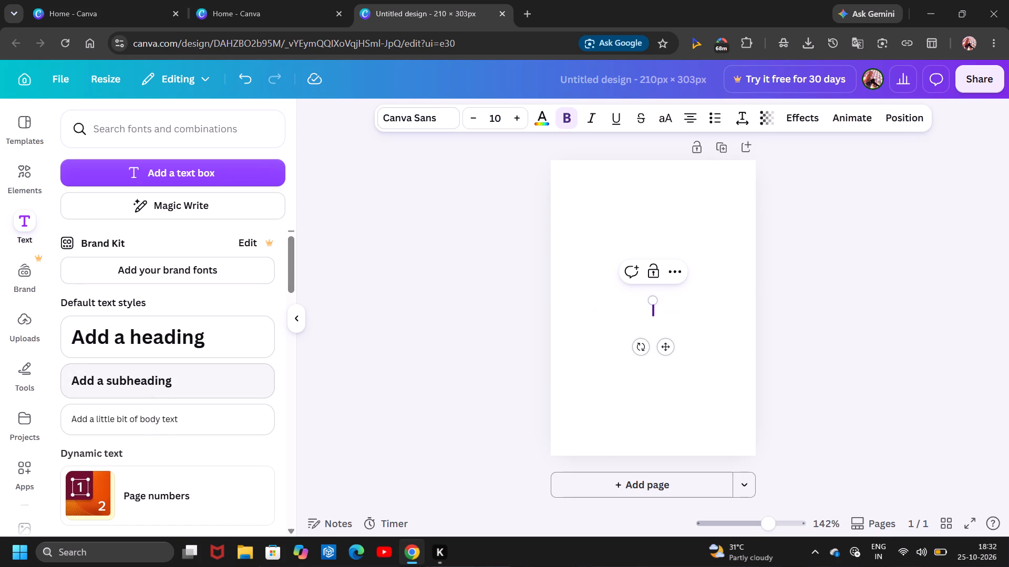
key(k)
key(BackSpace)
text(SKYLINE)
key(space)
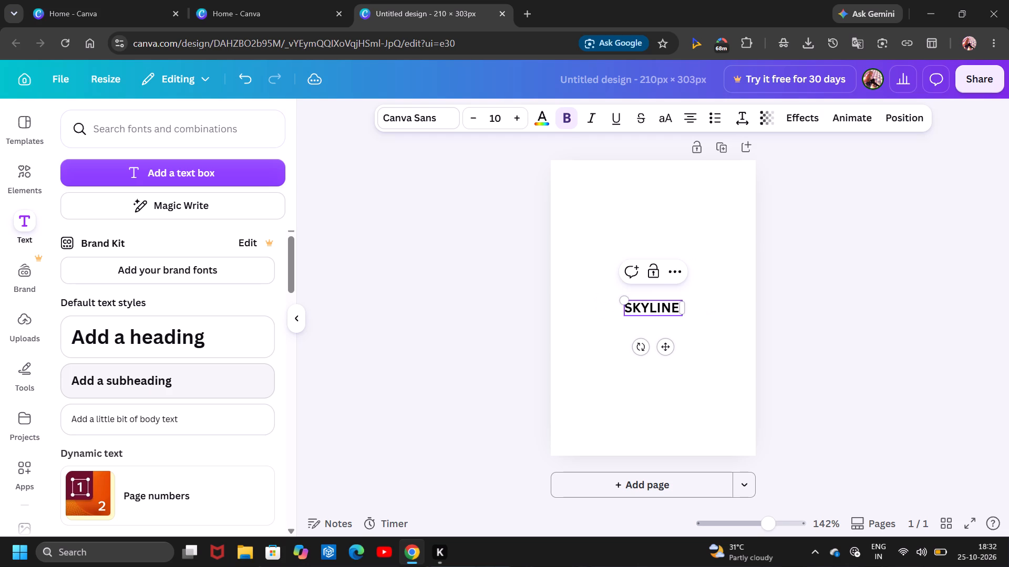
text(SOLUTIONSN)
key(BackSpace)
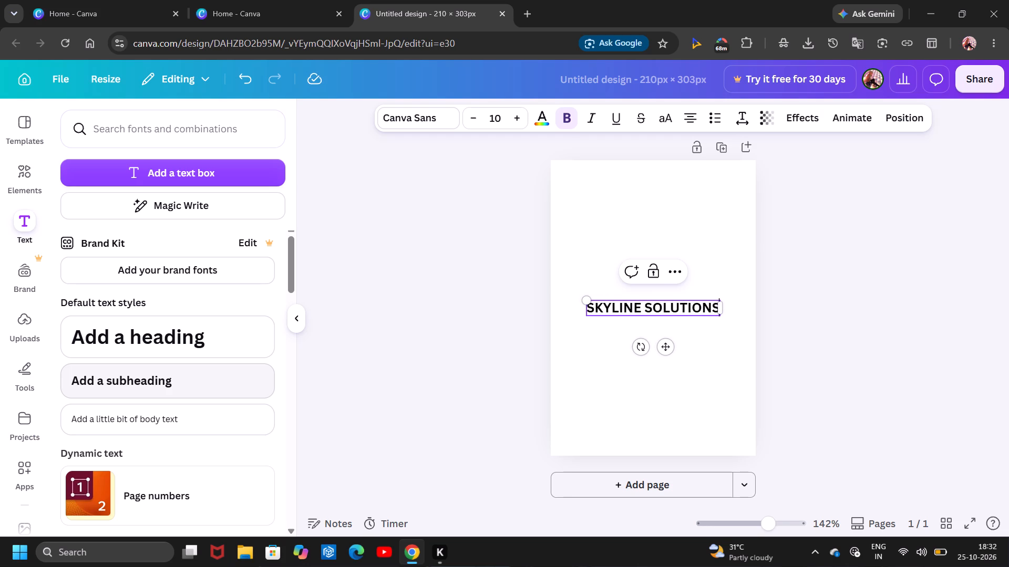
key(space)
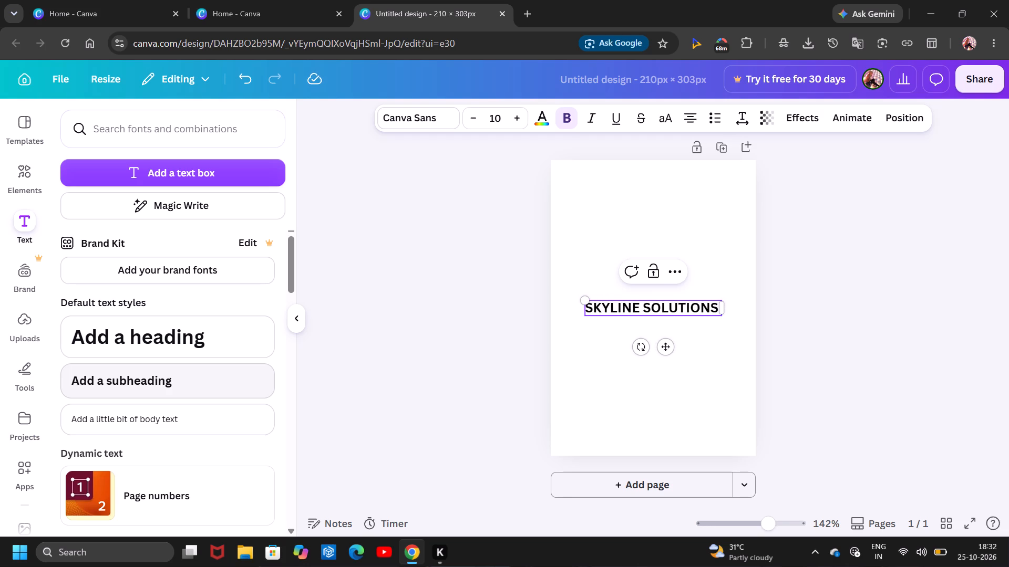
Start a second line under SKYLINE SOLUTIONS with "WORK" and a vertical bar separator, with several spaces on both sides of the bar.
key(Return)
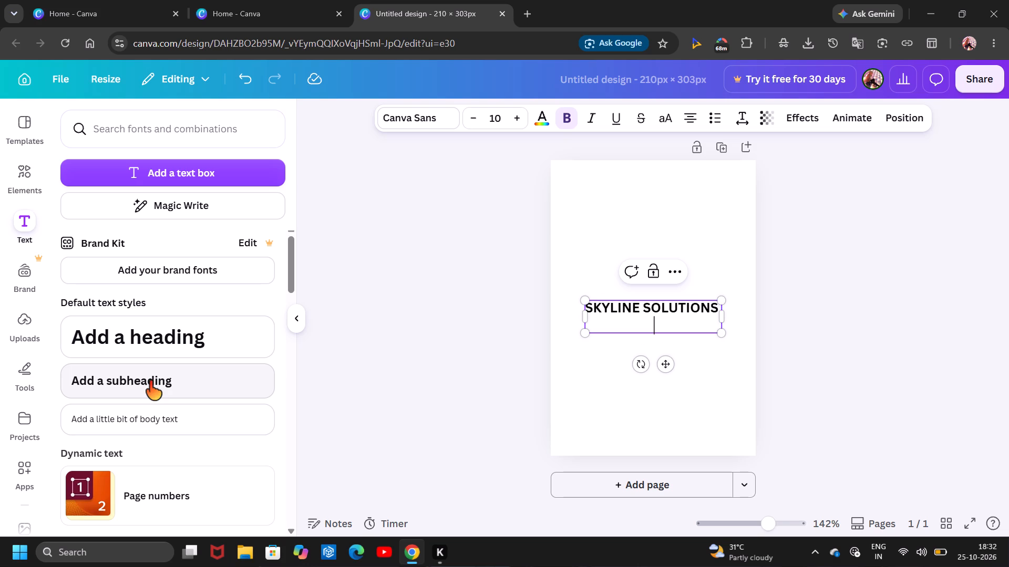
text(WORK)
key(space)
key(backslash)
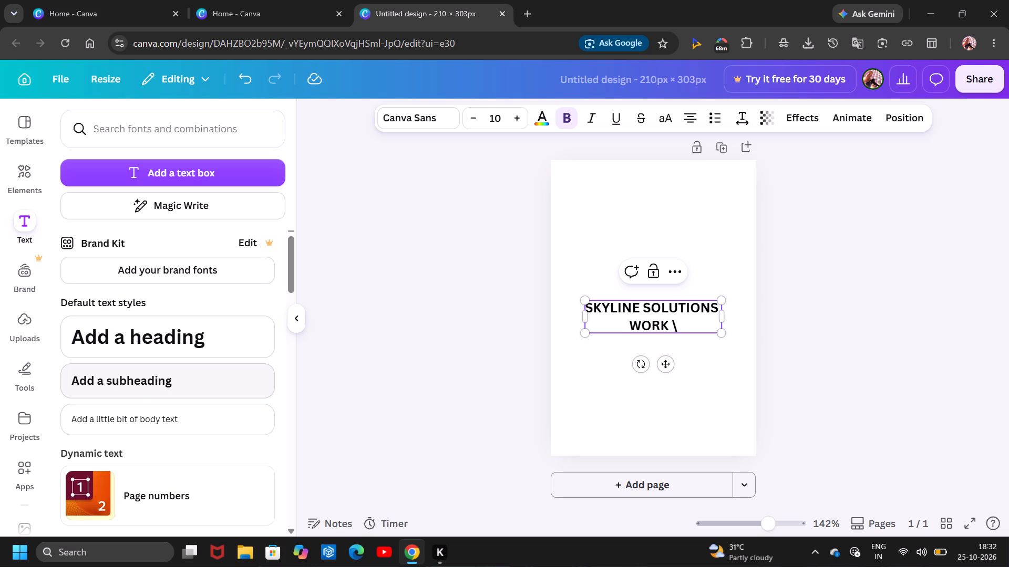
key(Delete)
key(shift+bar)
key(BackSpace)
key(BackSpace)
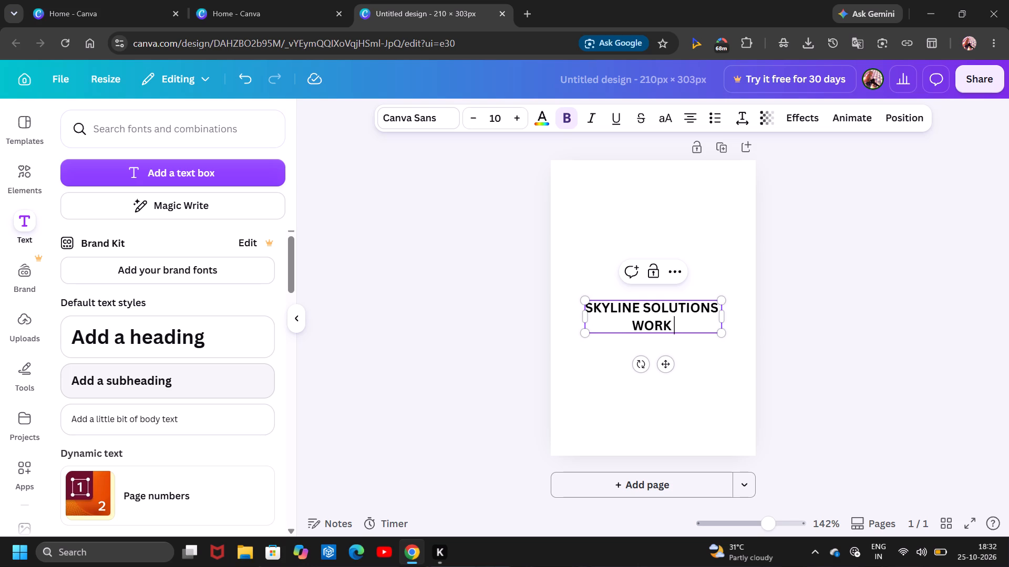
key(shift+bar)
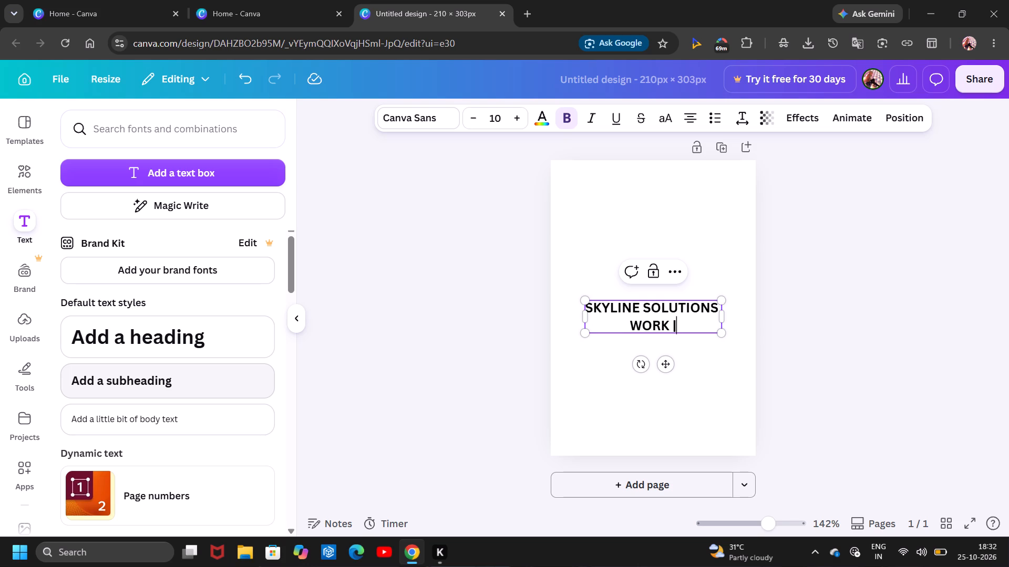
key(BackSpace)
key(space)
key(space)
text(N)
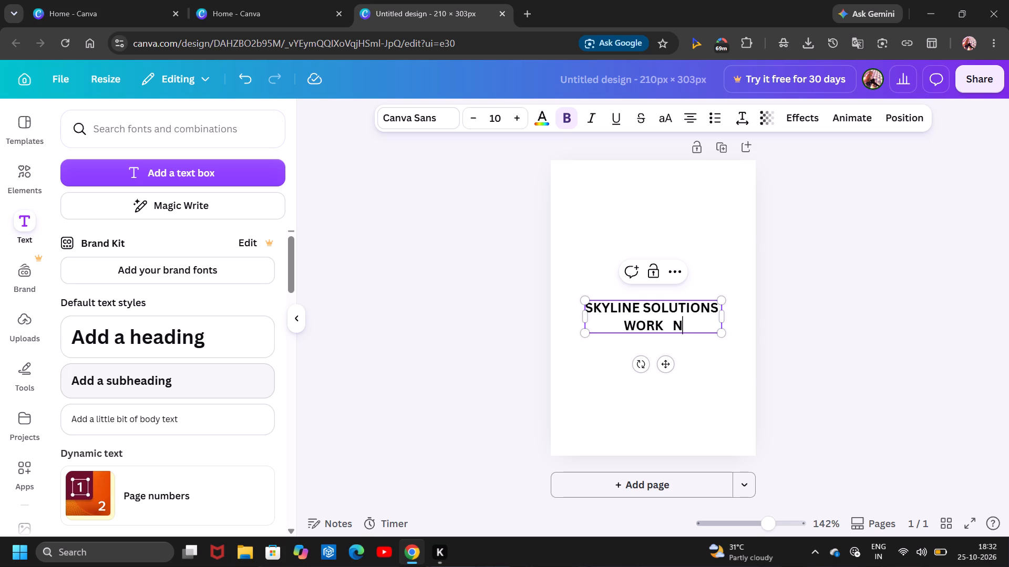
key(BackSpace)
key(space)
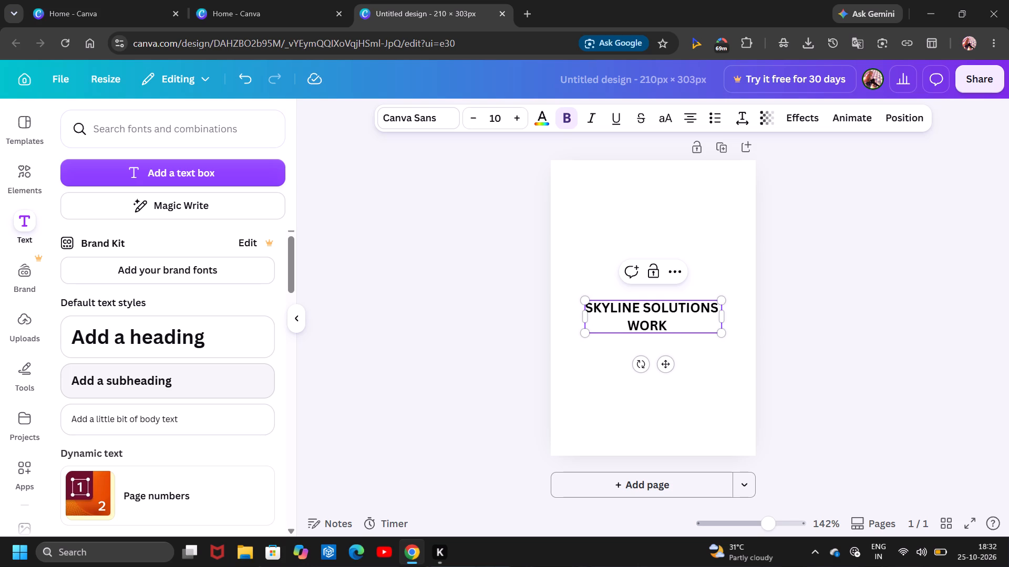
text(|)
key(space)
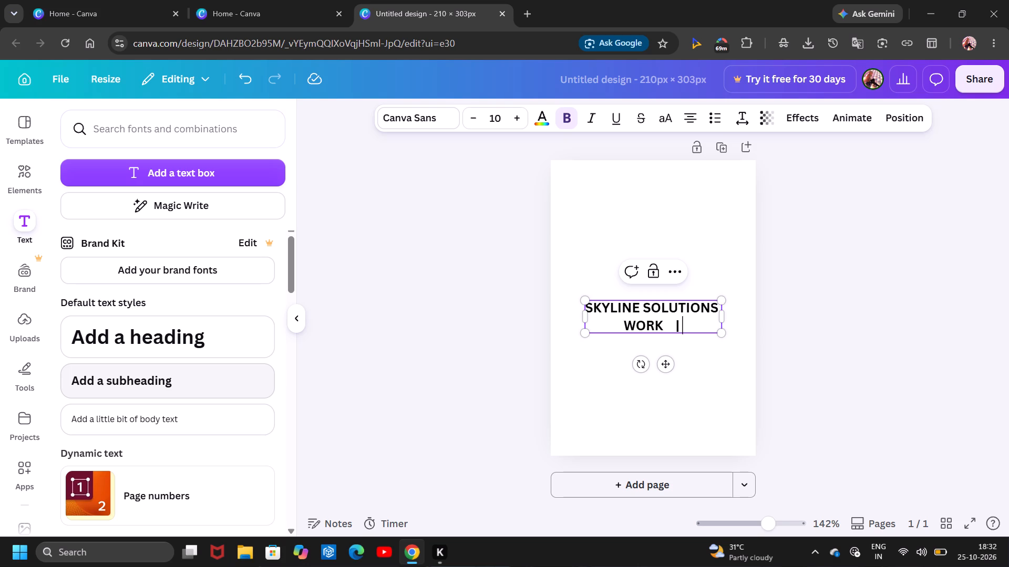
key(space)
key(space)
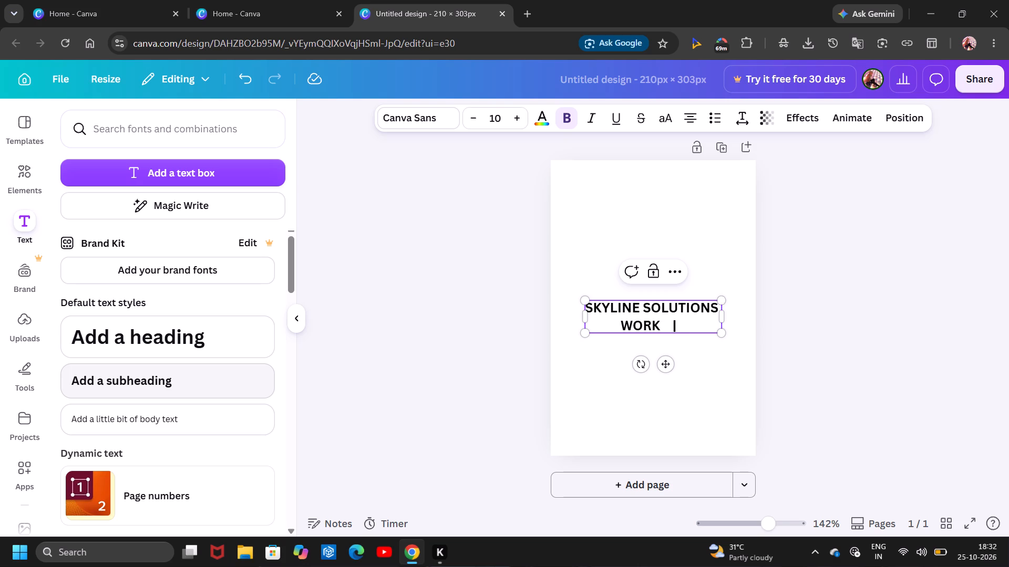
Complete the second line with "GROW | SUCCEED", spacing out the vertical bar from the words.
text(GROW)
key(space)
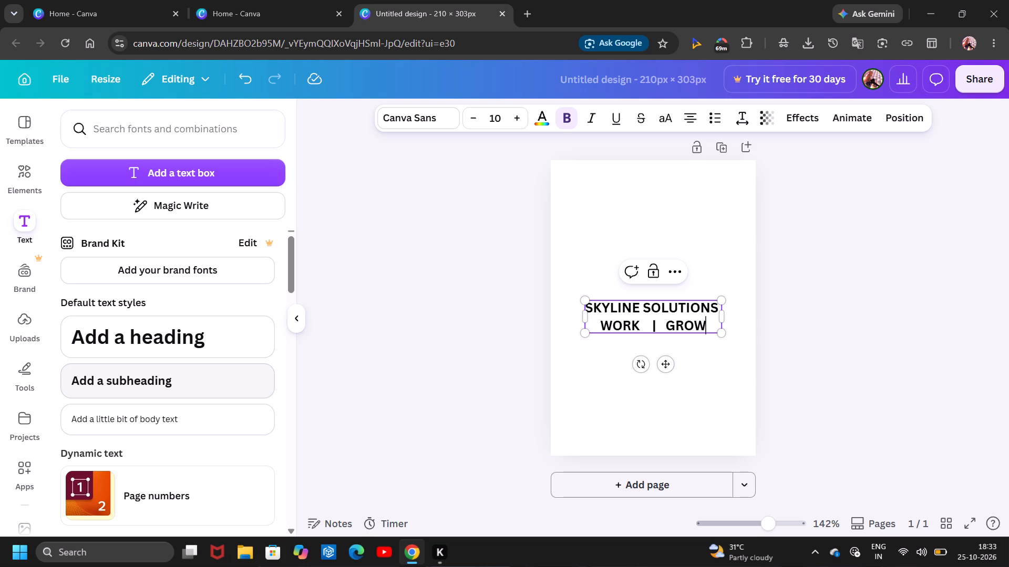
key(space)
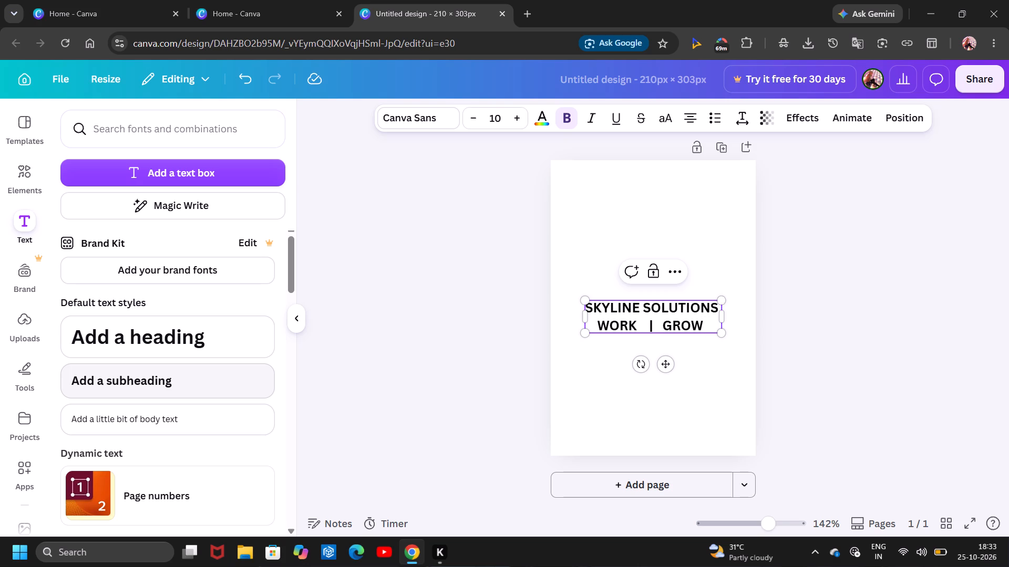
key(space)
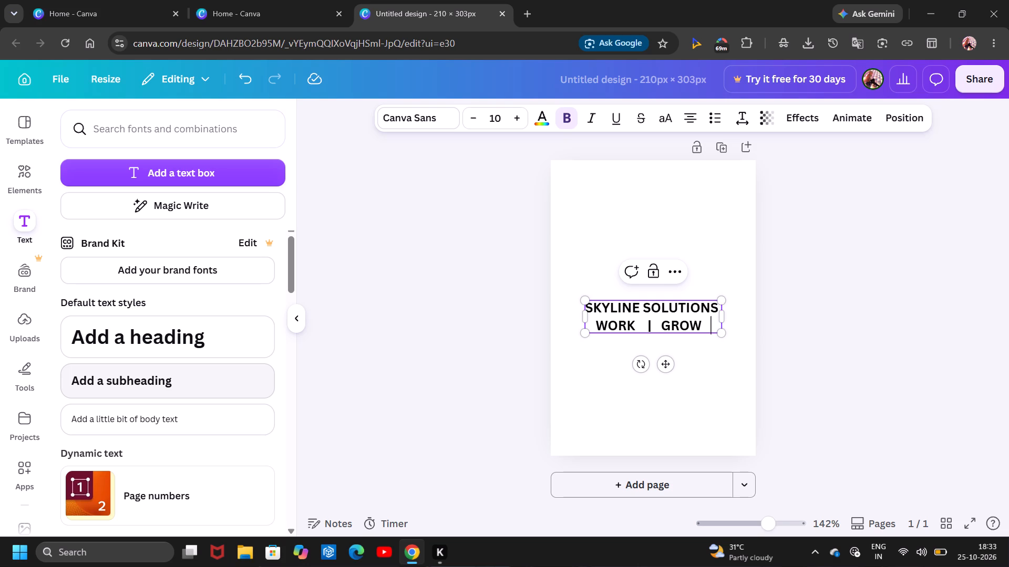
key(shift+bar)
key(space)
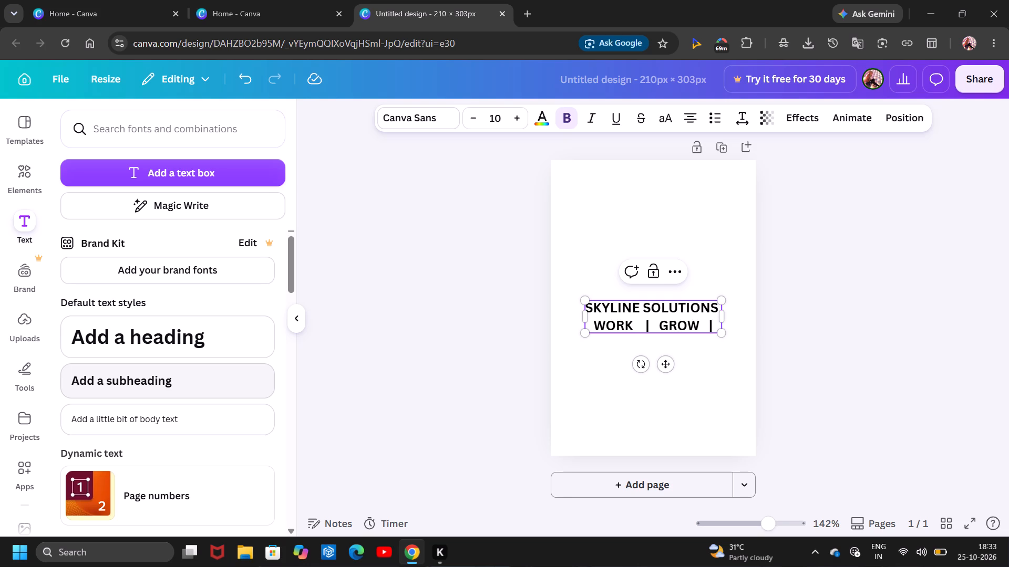
key(space)
key(space)
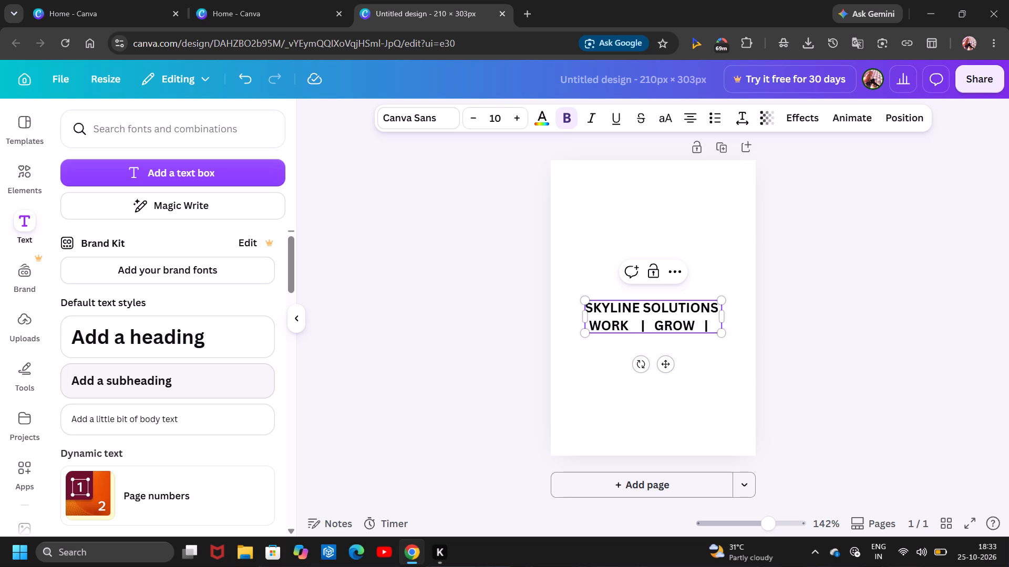
key(s)
text(UCCE)
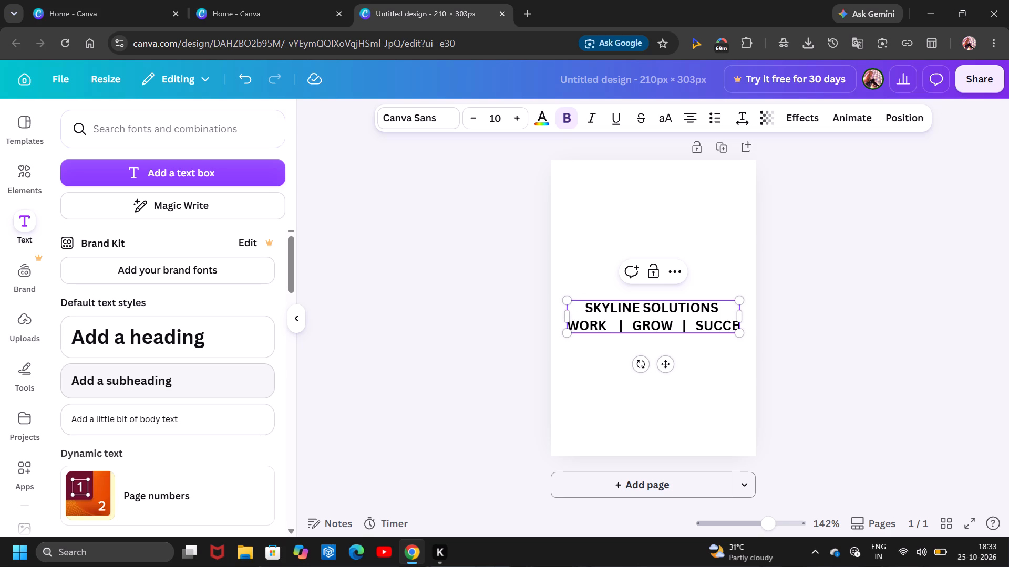
text(ED)
key(space)
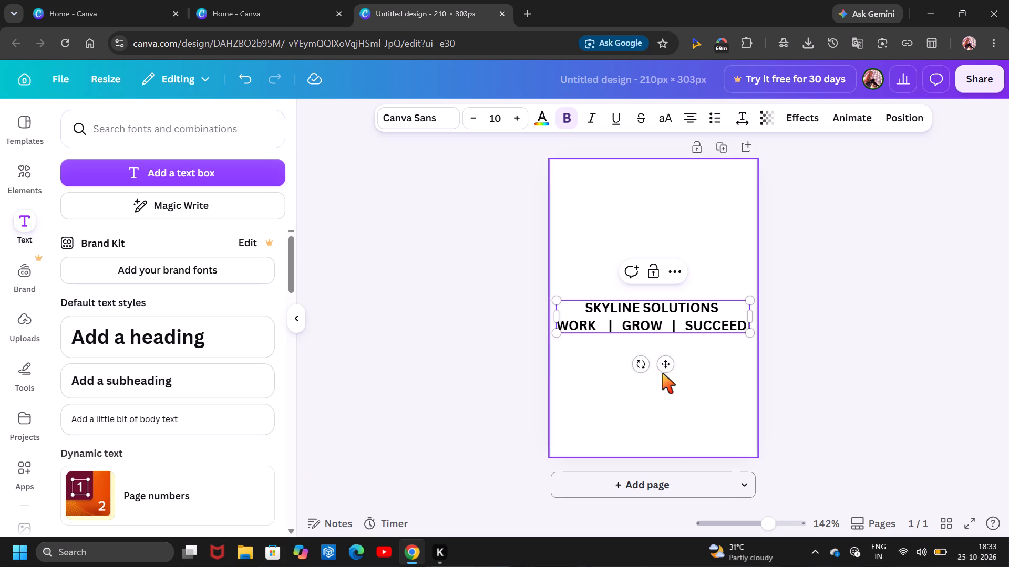
Move the two-line text box up to the upper part of the page, keeping it within the page edges.
drag(662, 371, 654, 220)
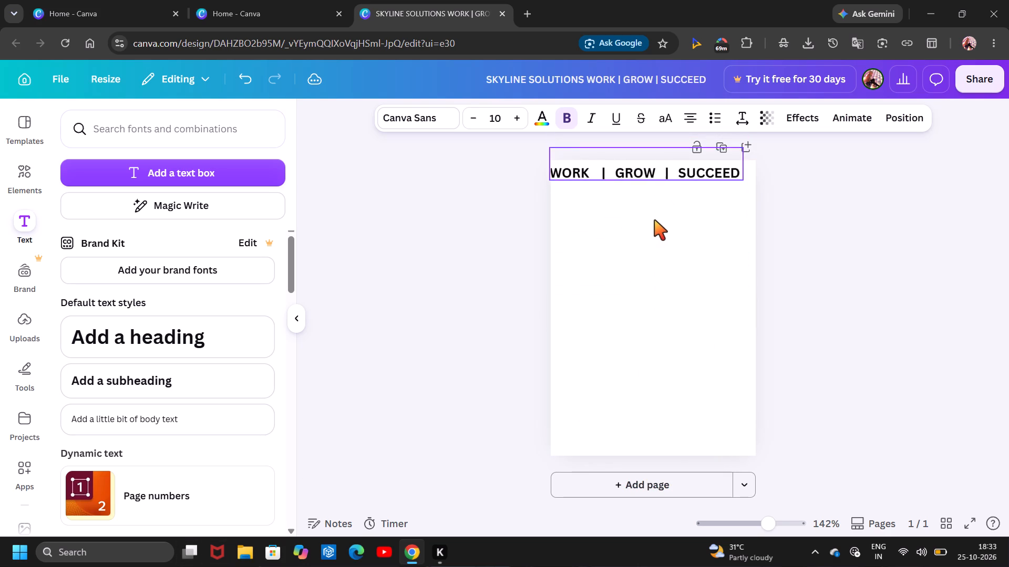
drag(654, 220, 656, 237)
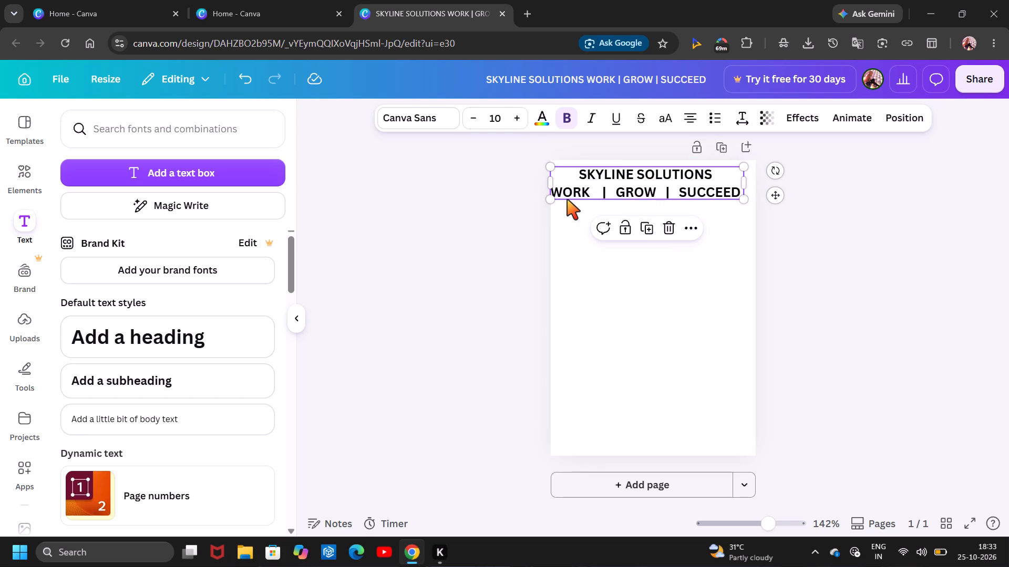
drag(561, 191, 580, 195)
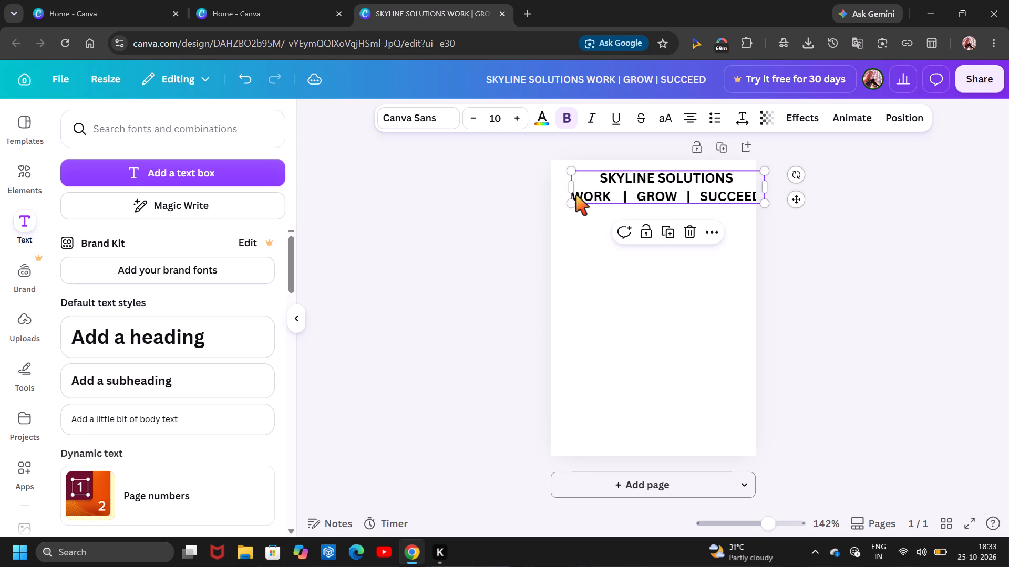
drag(576, 195, 568, 228)
Reduce the font size of the "WORK | GROW | SUCCEED" line to 7.
double_click(569, 228)
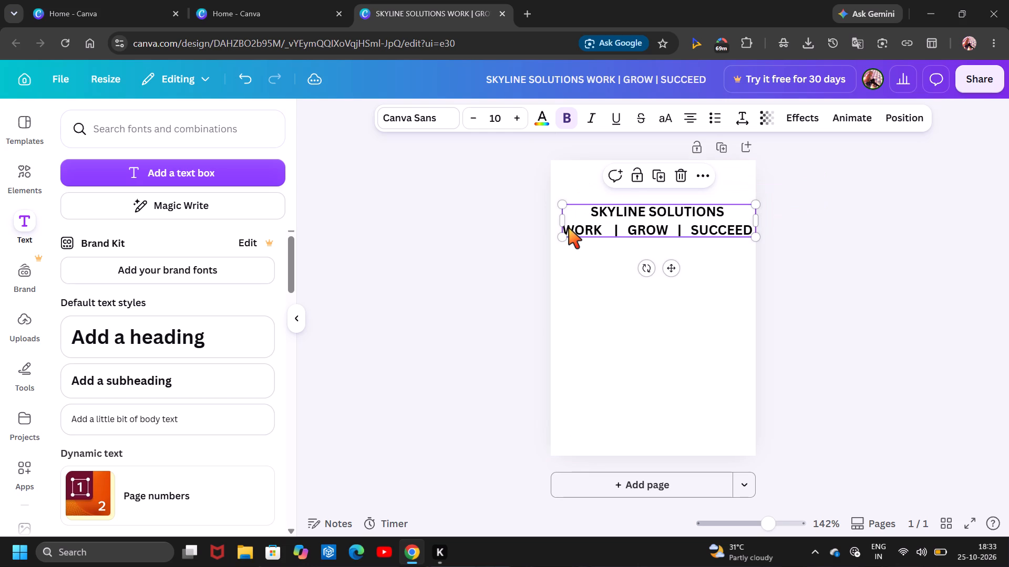
drag(569, 228, 605, 227)
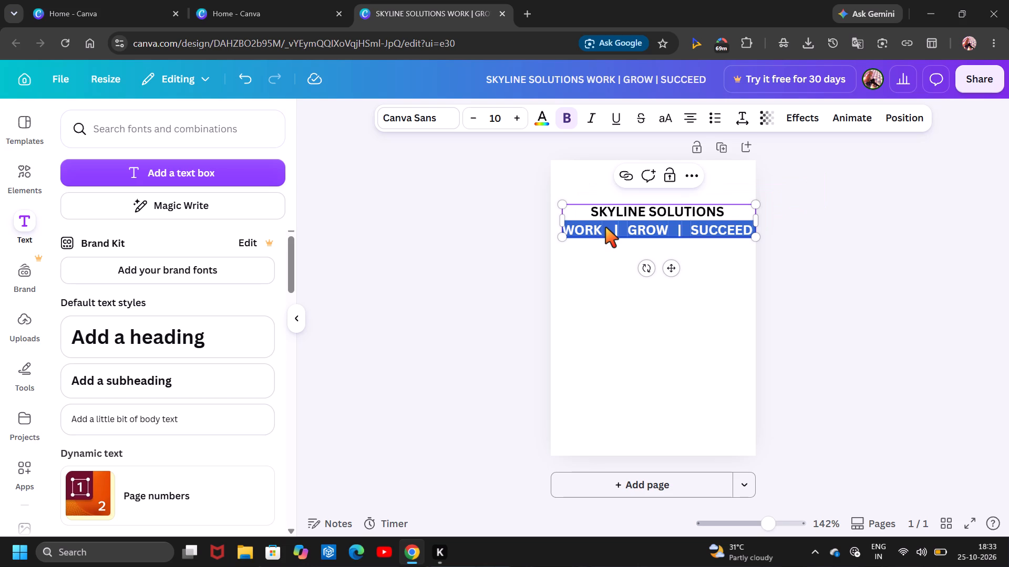
click(476, 120)
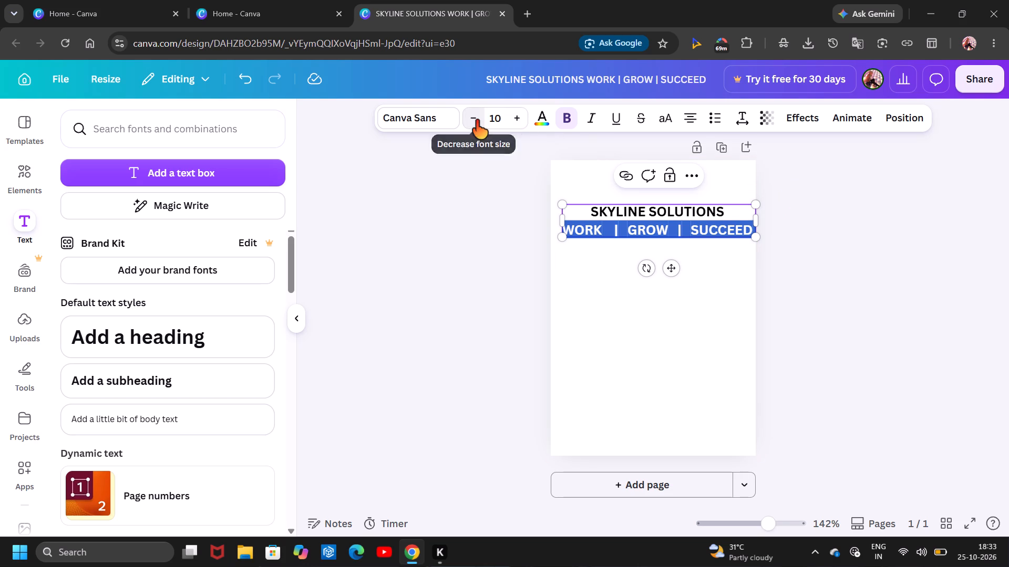
click(476, 120)
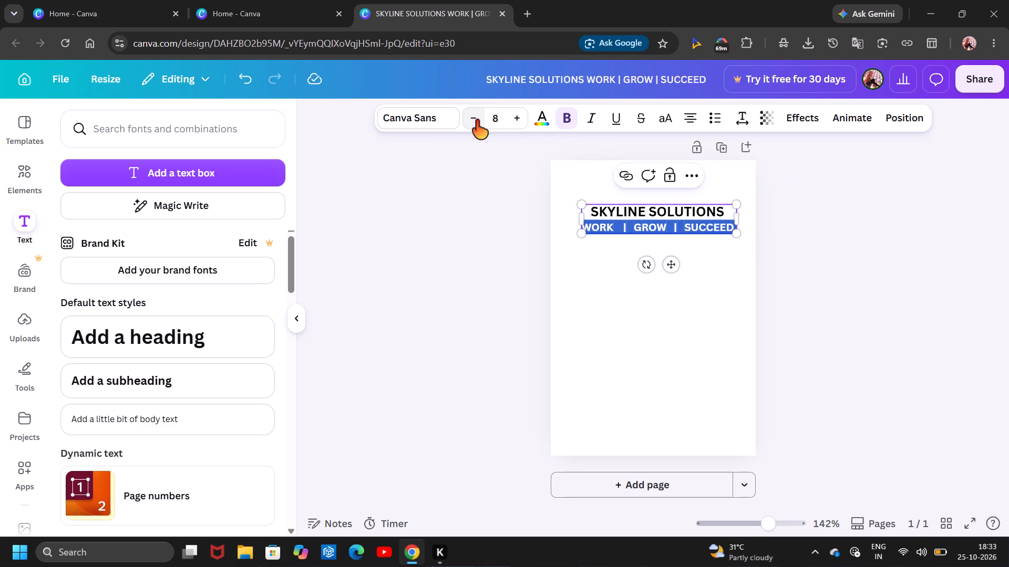
click(476, 120)
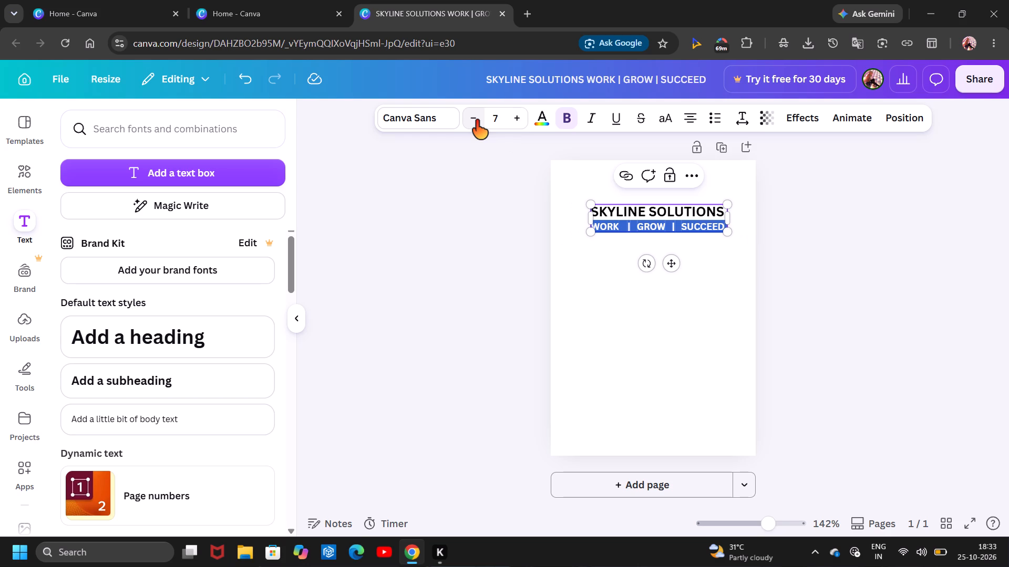
click(665, 422)
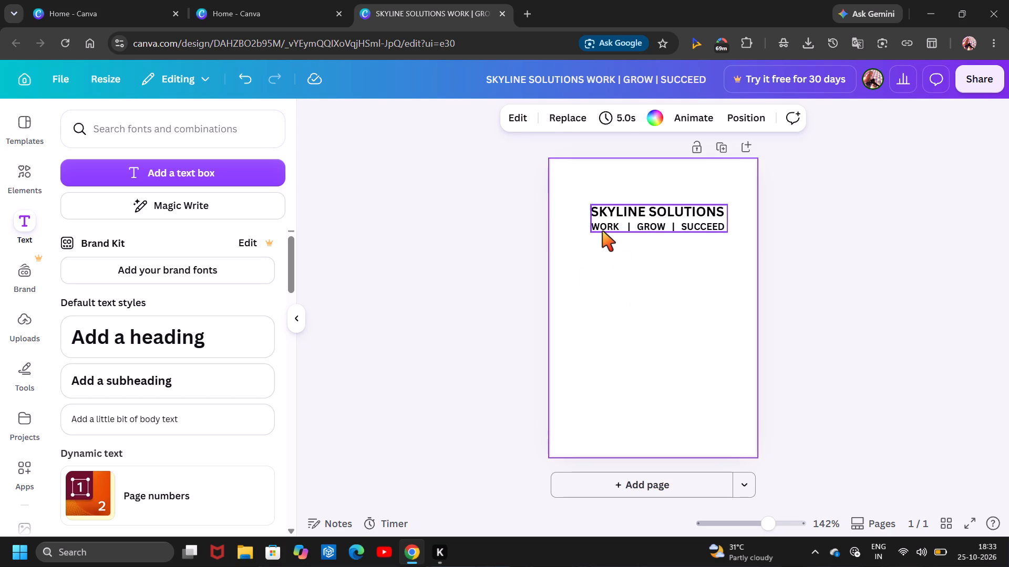
Remove the bold formatting from the "WORK | GROW | SUCCEED" line.
double_click(602, 231)
double_click(598, 228)
drag(598, 228, 643, 229)
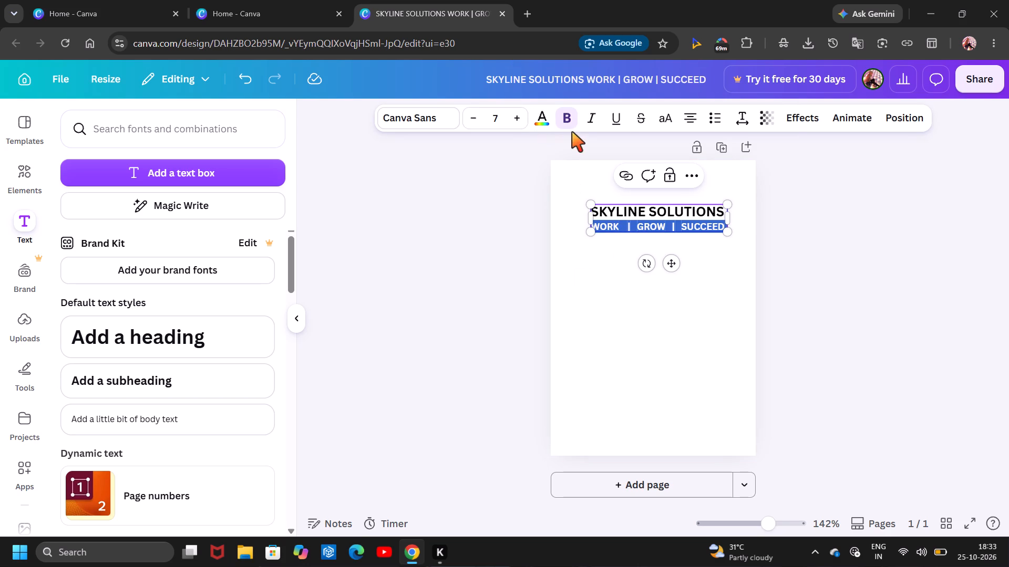
click(564, 116)
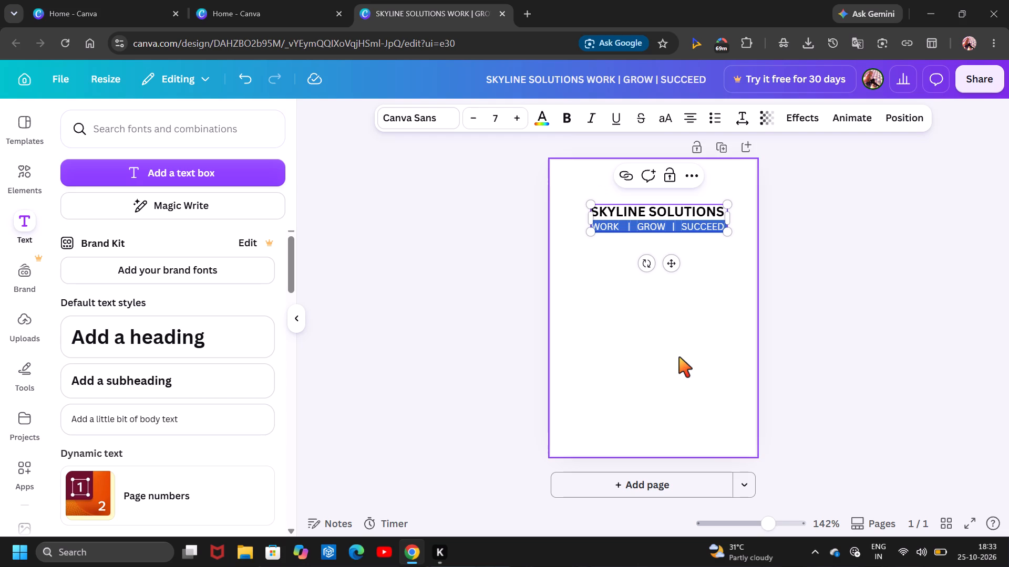
Move the company name and tagline text box into the top-left corner area of the page.
click(668, 318)
click(661, 215)
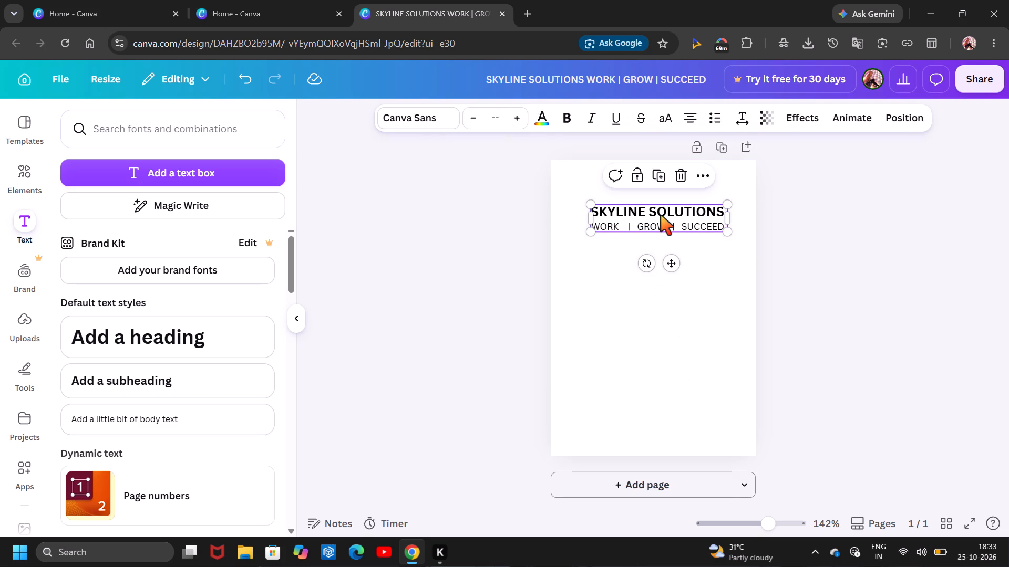
drag(671, 255, 641, 223)
click(573, 164)
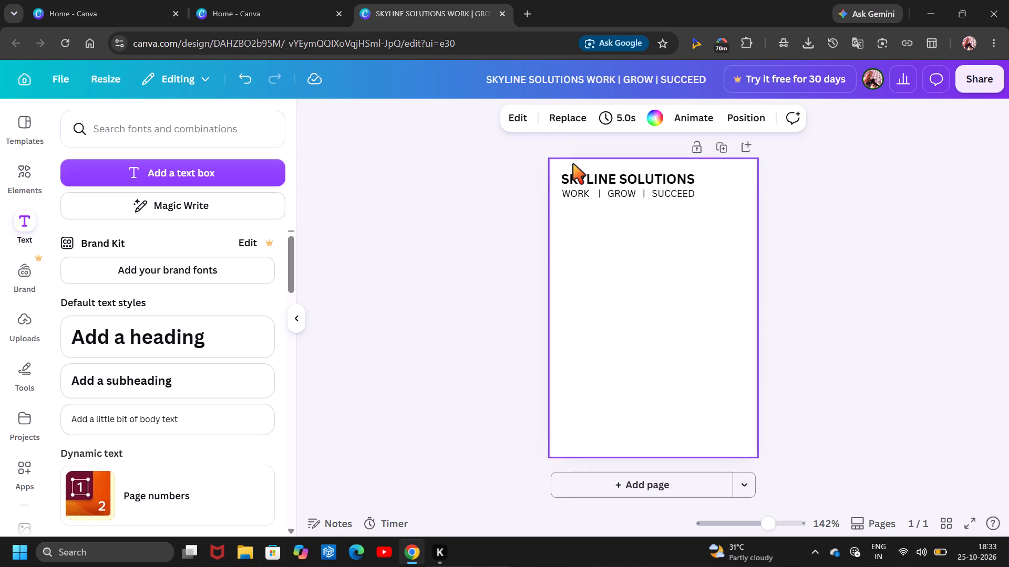
Reduce the font size of the "SKYLINE SOLUTIONS" line to 9.
triple_click(596, 183)
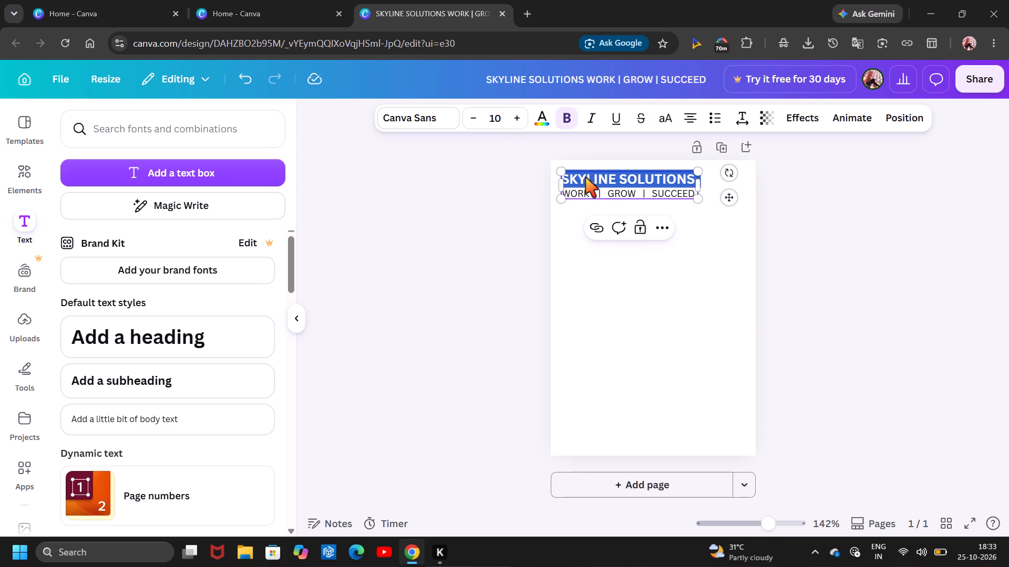
click(477, 115)
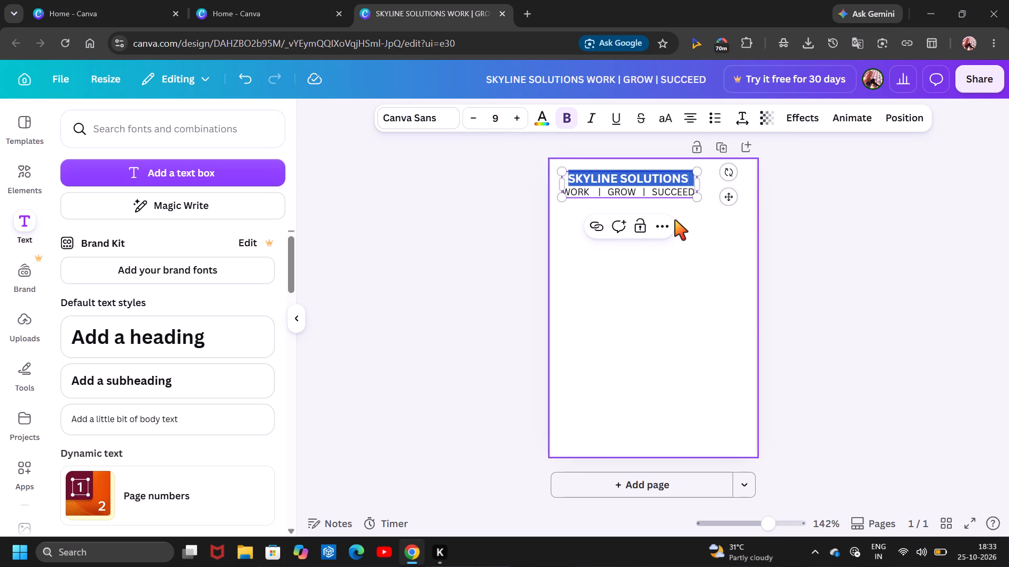
Reduce the font size of the entire "WORK | GROW | SUCCEED" line to 6.
drag(571, 191, 621, 188)
click(621, 188)
drag(565, 192, 644, 192)
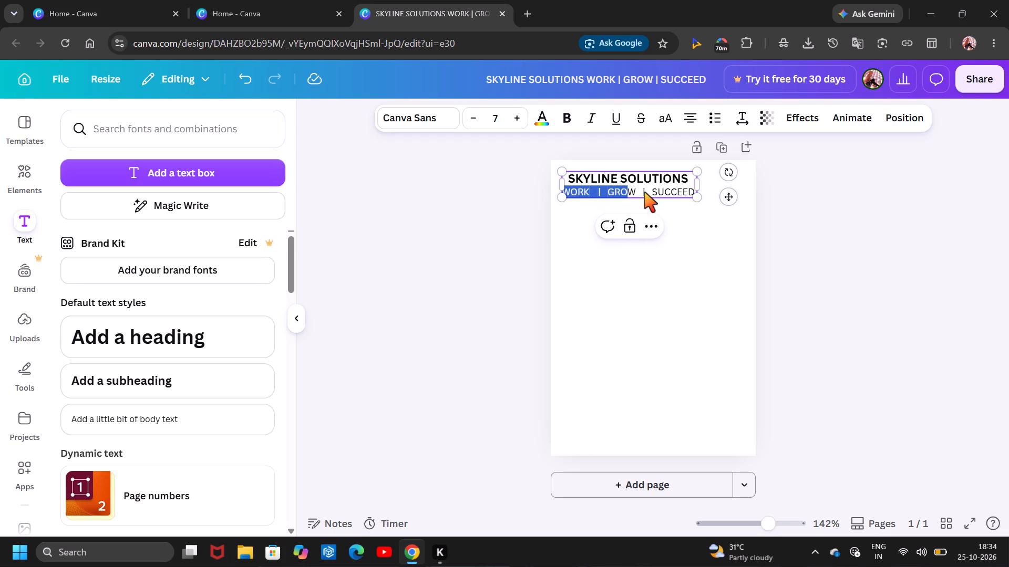
drag(644, 192, 706, 198)
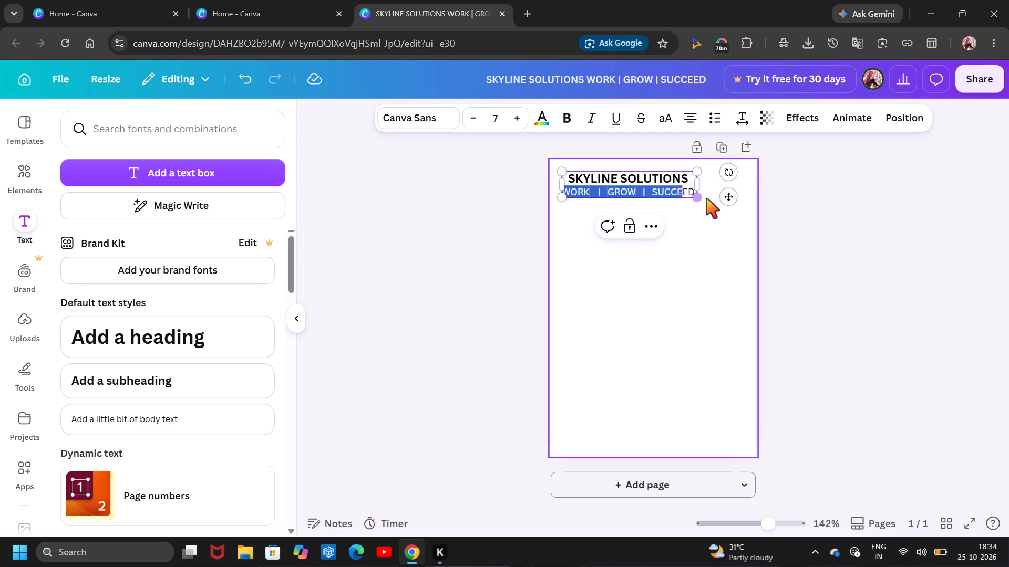
drag(706, 198, 715, 204)
drag(715, 204, 717, 212)
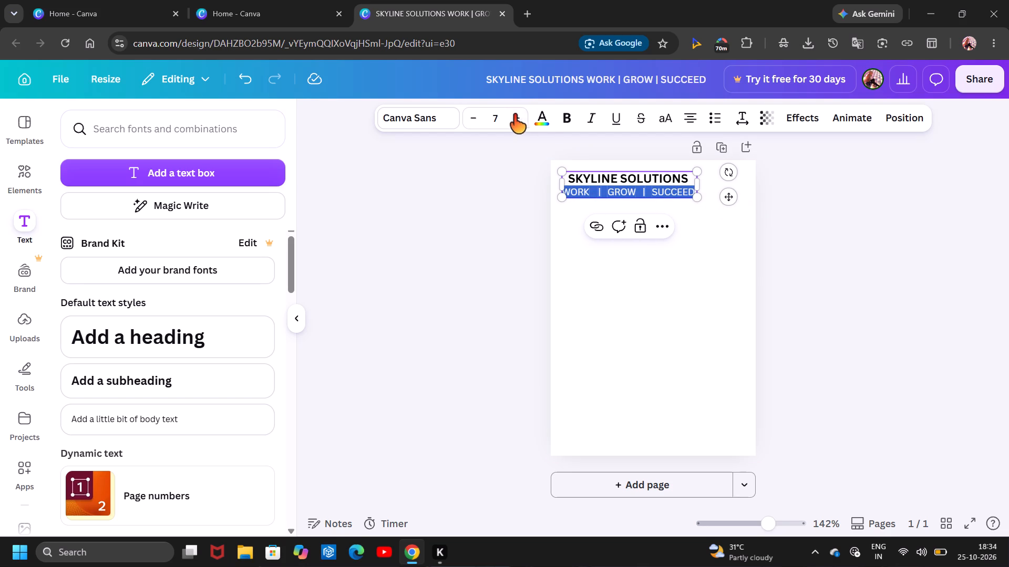
click(475, 119)
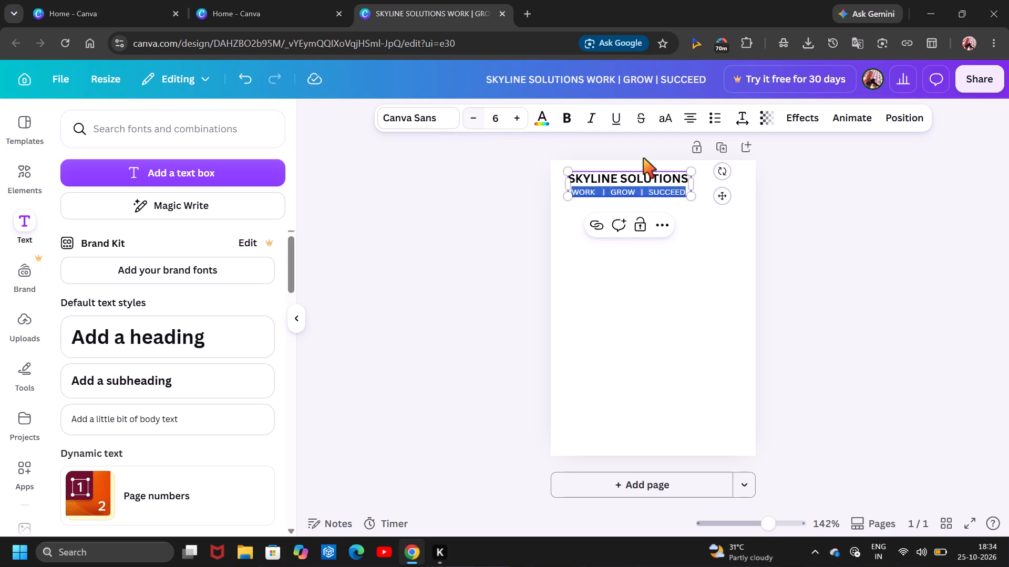
click(727, 277)
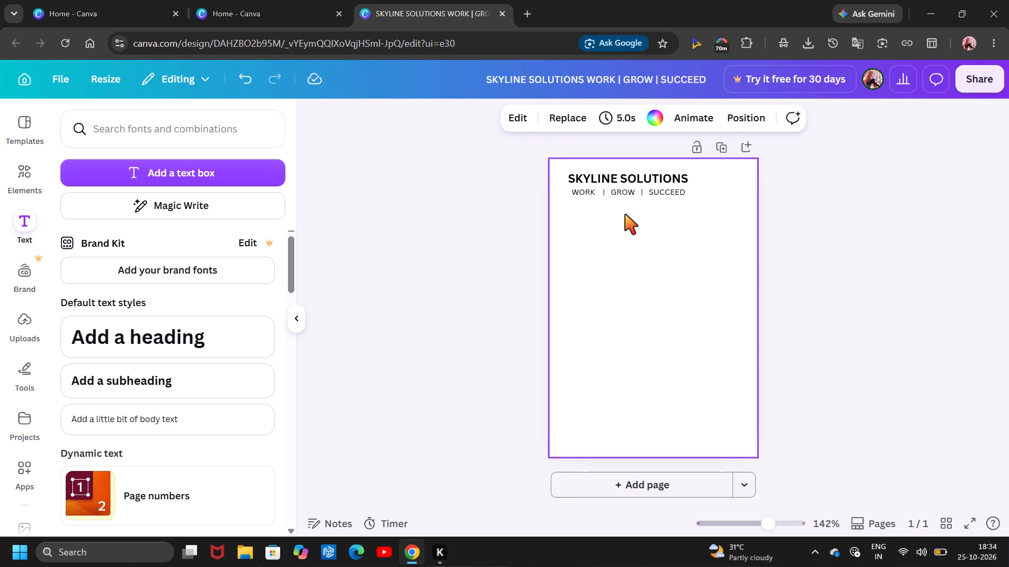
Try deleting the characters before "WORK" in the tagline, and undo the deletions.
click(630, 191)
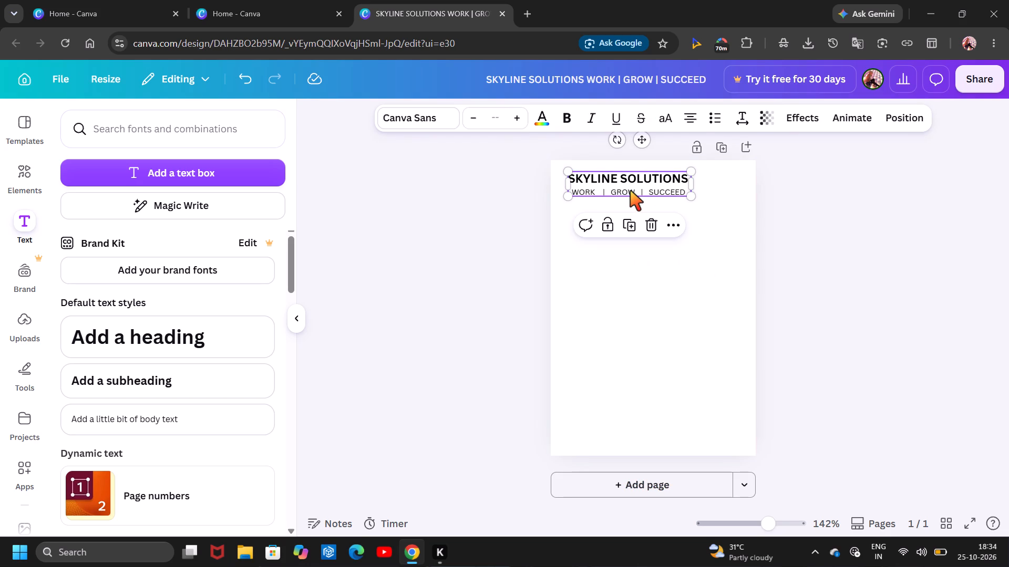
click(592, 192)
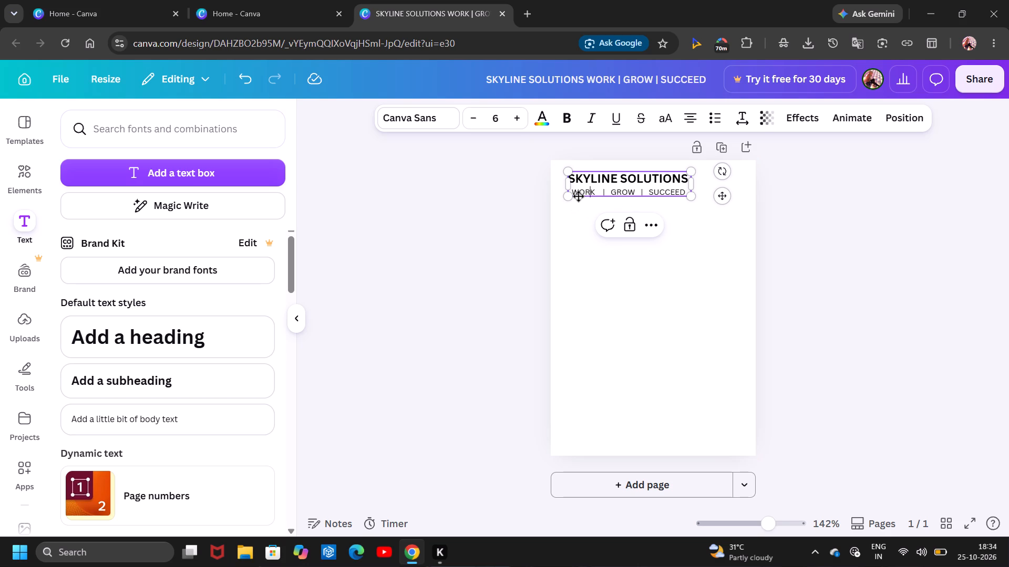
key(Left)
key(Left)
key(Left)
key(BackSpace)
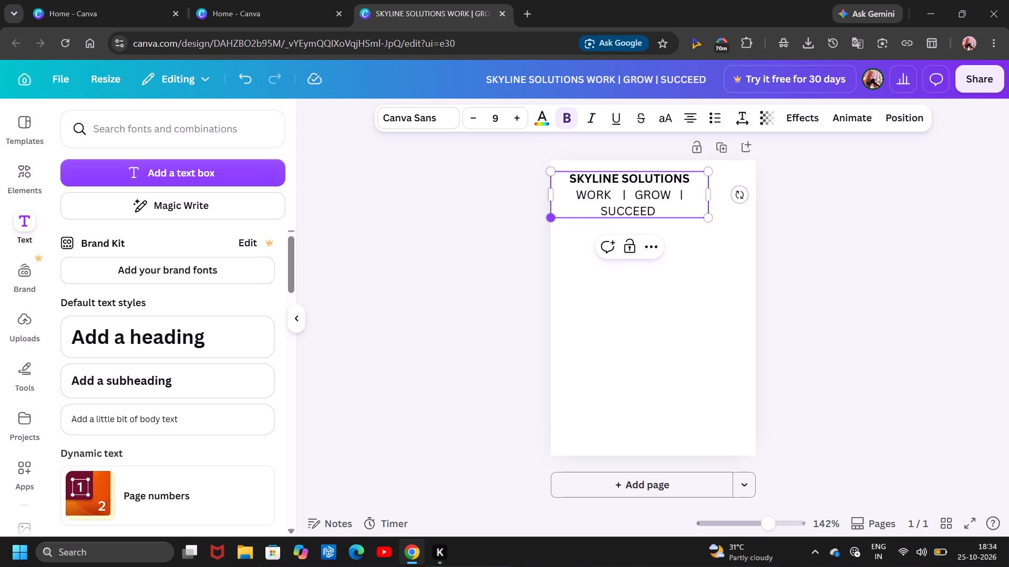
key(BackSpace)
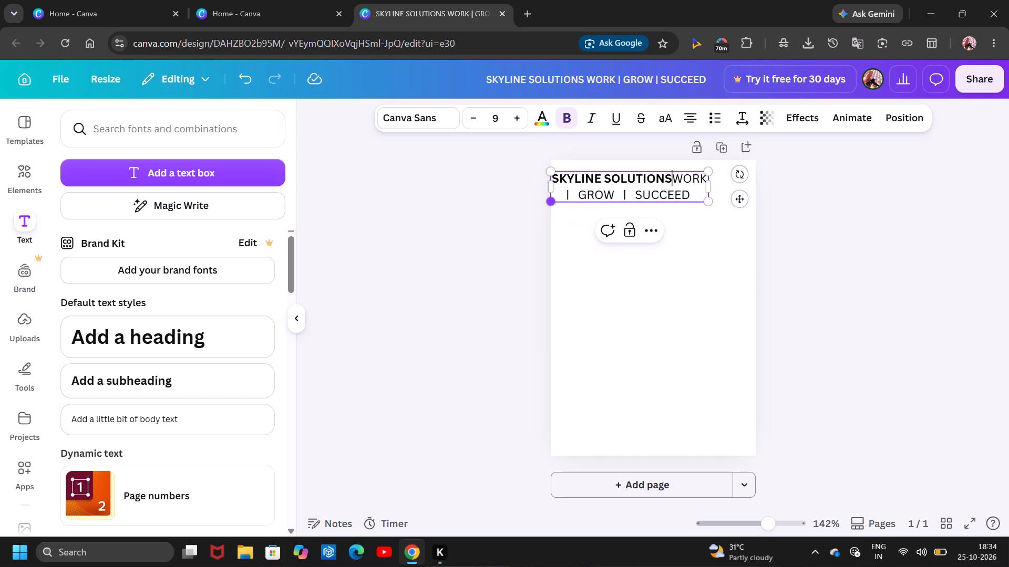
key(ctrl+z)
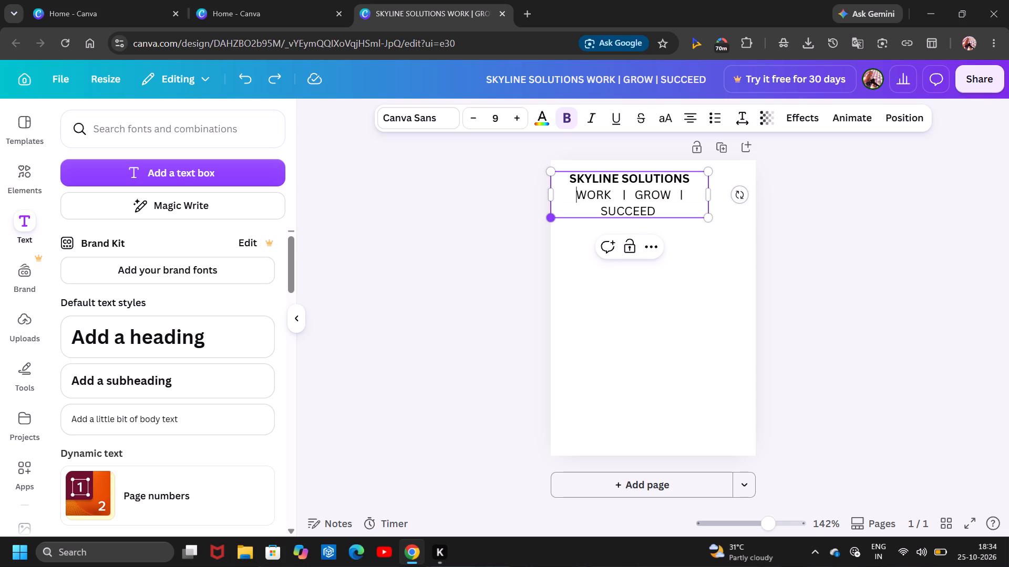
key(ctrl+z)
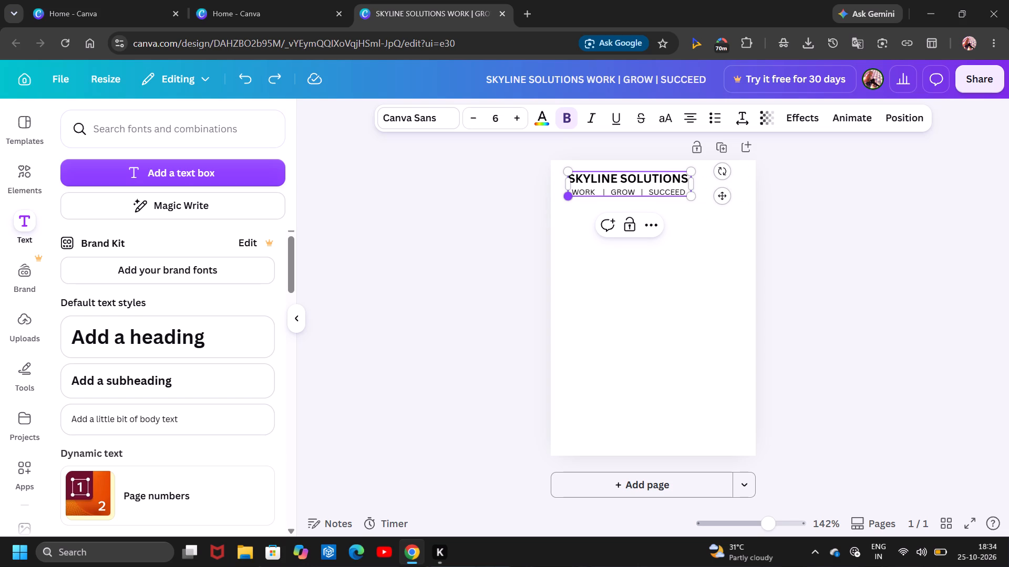
Insert a leading space before "SKYLINE SOLUTIONS" to nudge it into line with the tagline.
click(571, 178)
key(space)
click(610, 299)
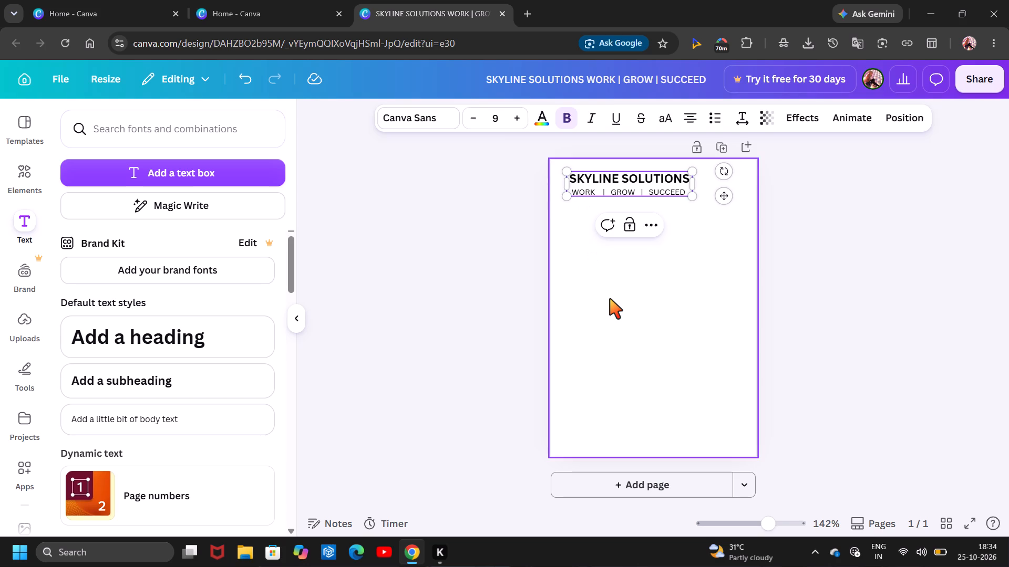
click(570, 183)
key(space)
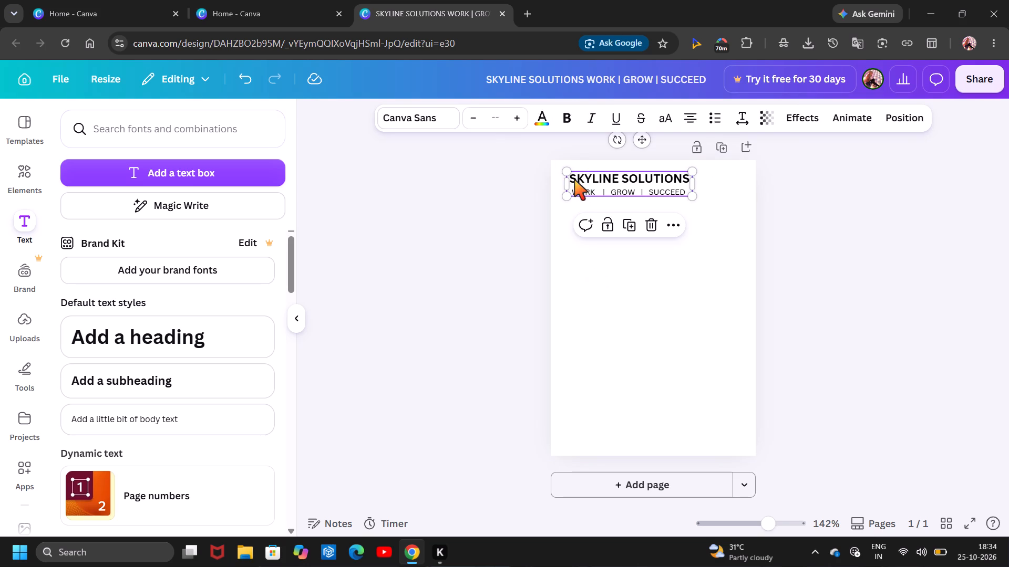
click(761, 281)
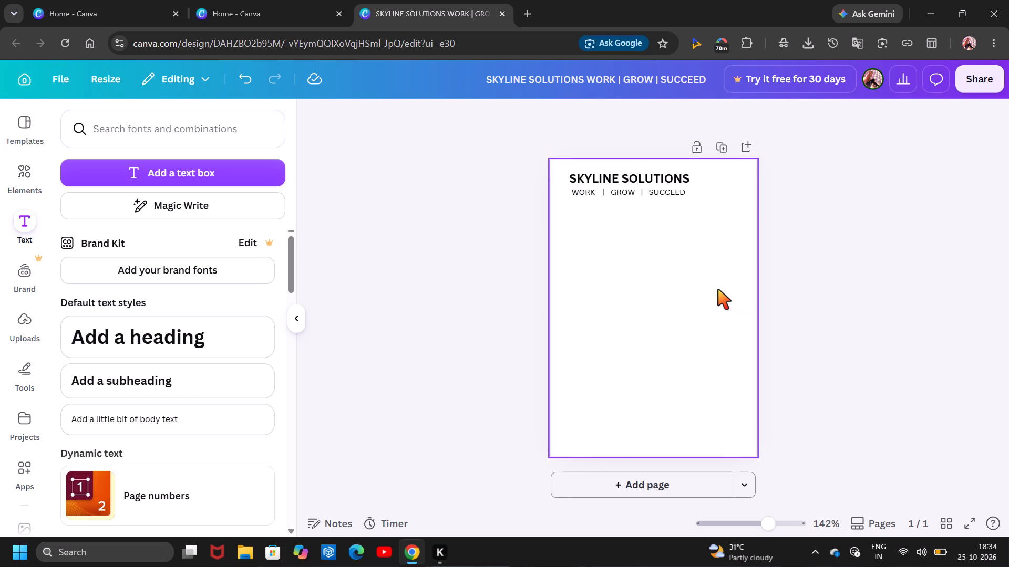
Shift the company name and tagline text box slightly down and closer to the page's left edge.
click(645, 181)
drag(645, 181, 636, 185)
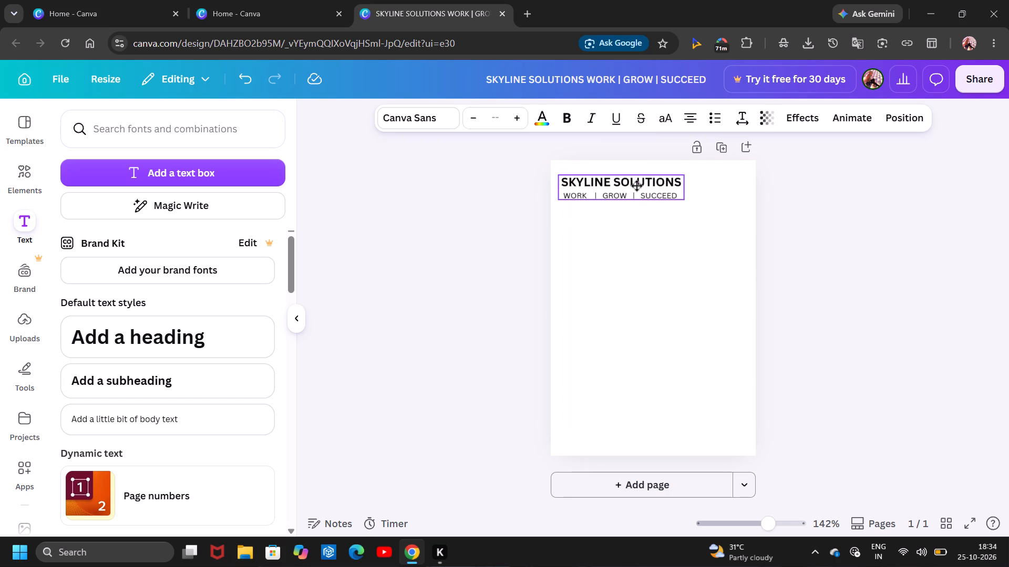
drag(636, 185, 636, 186)
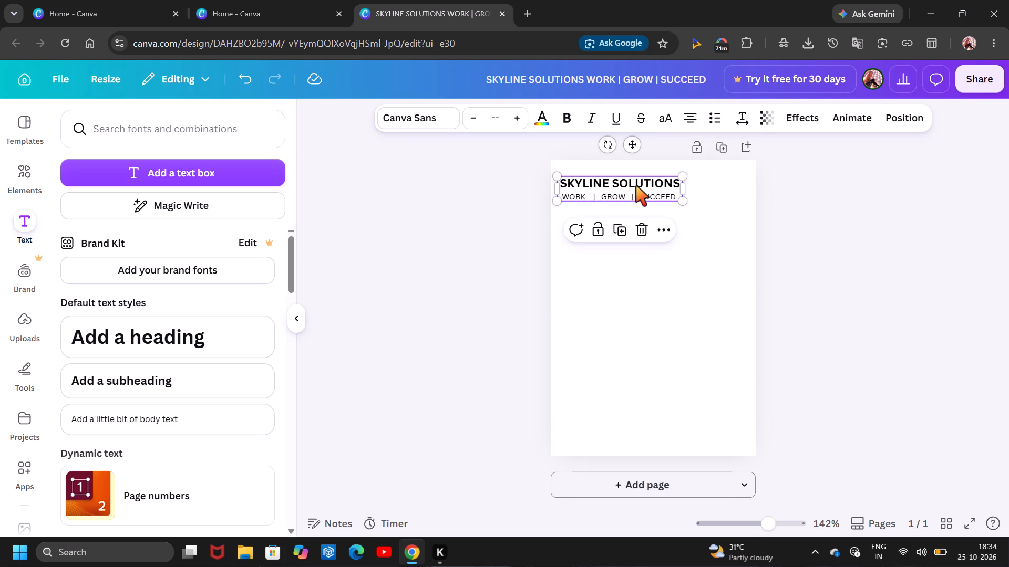
click(773, 292)
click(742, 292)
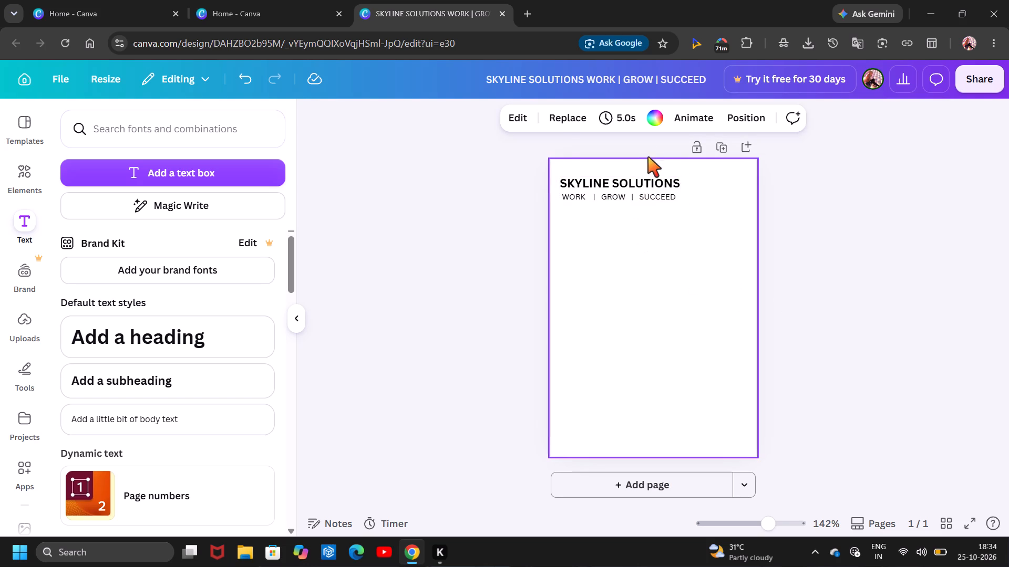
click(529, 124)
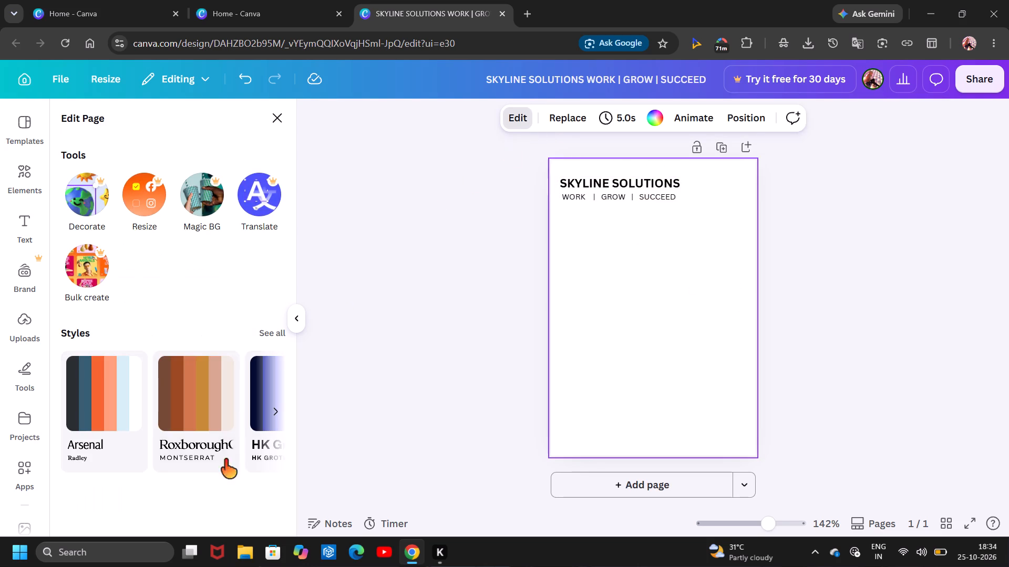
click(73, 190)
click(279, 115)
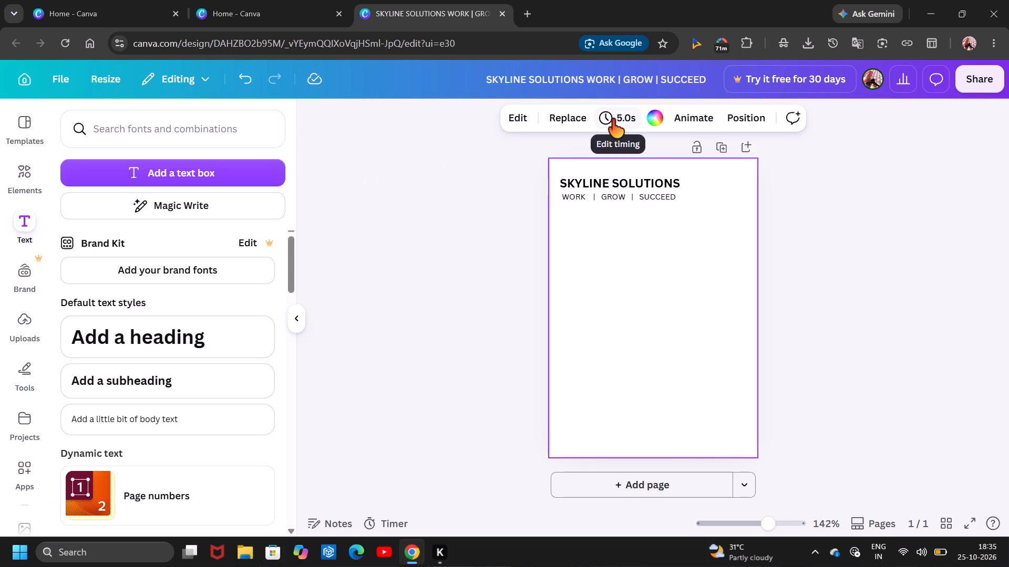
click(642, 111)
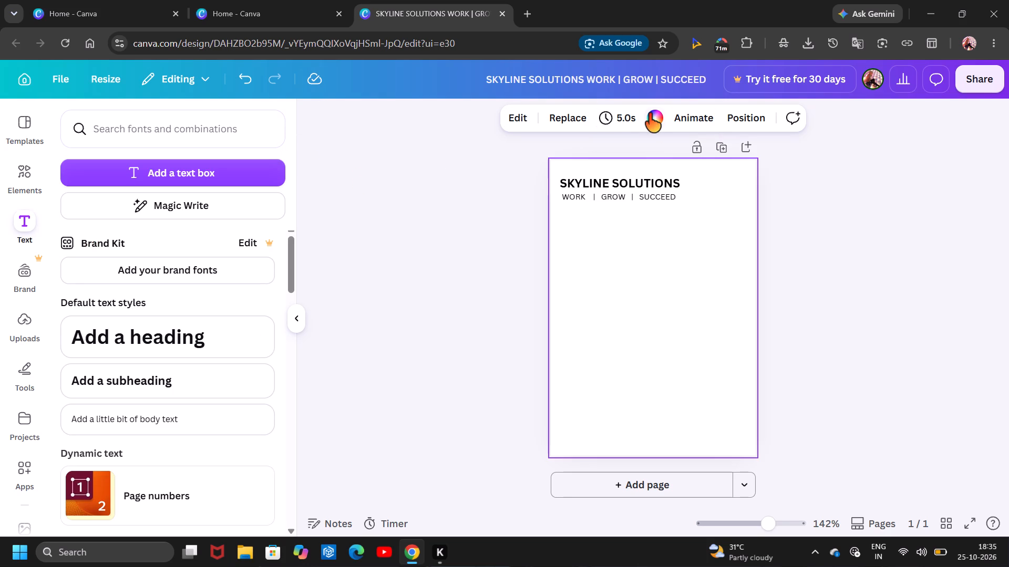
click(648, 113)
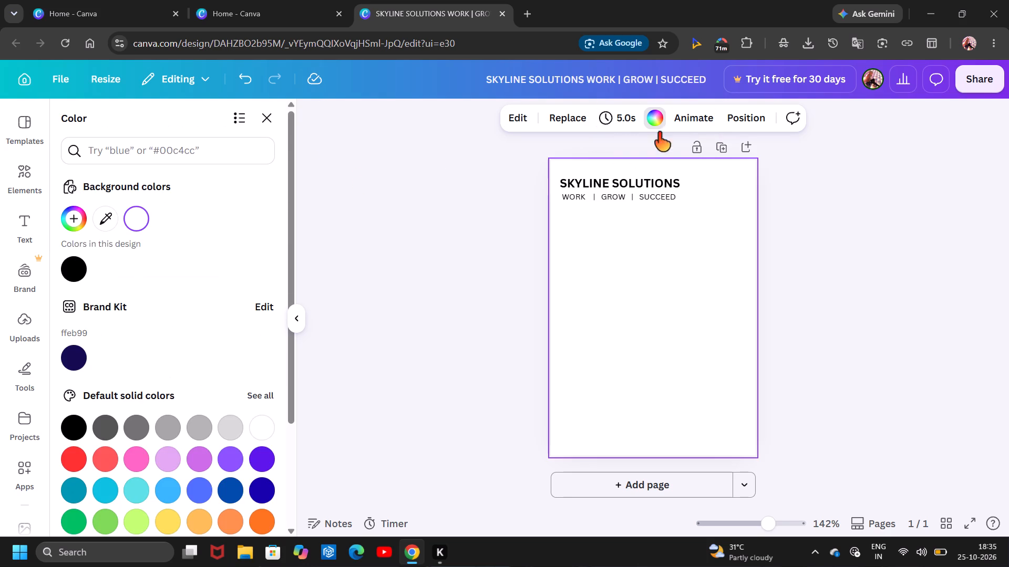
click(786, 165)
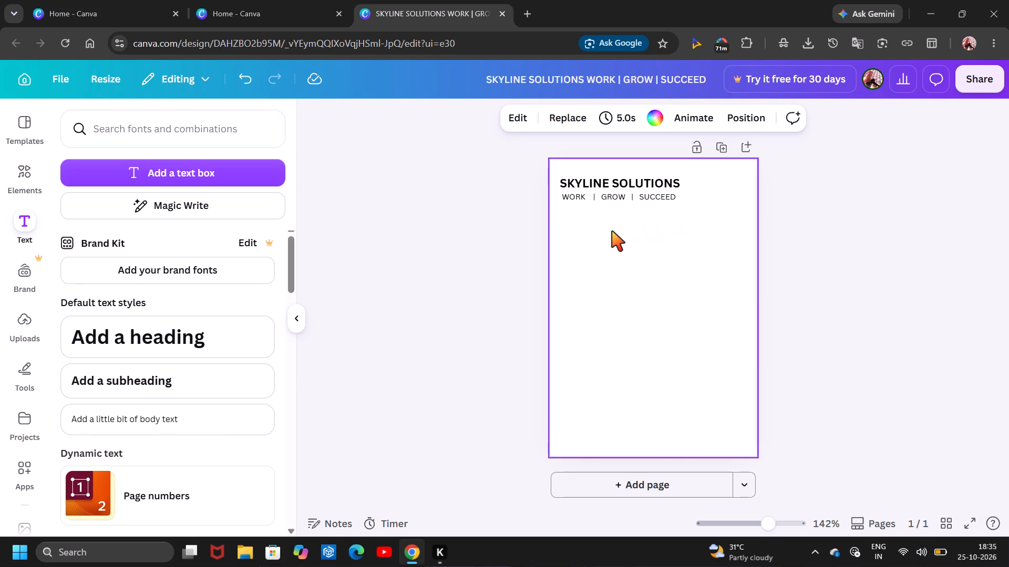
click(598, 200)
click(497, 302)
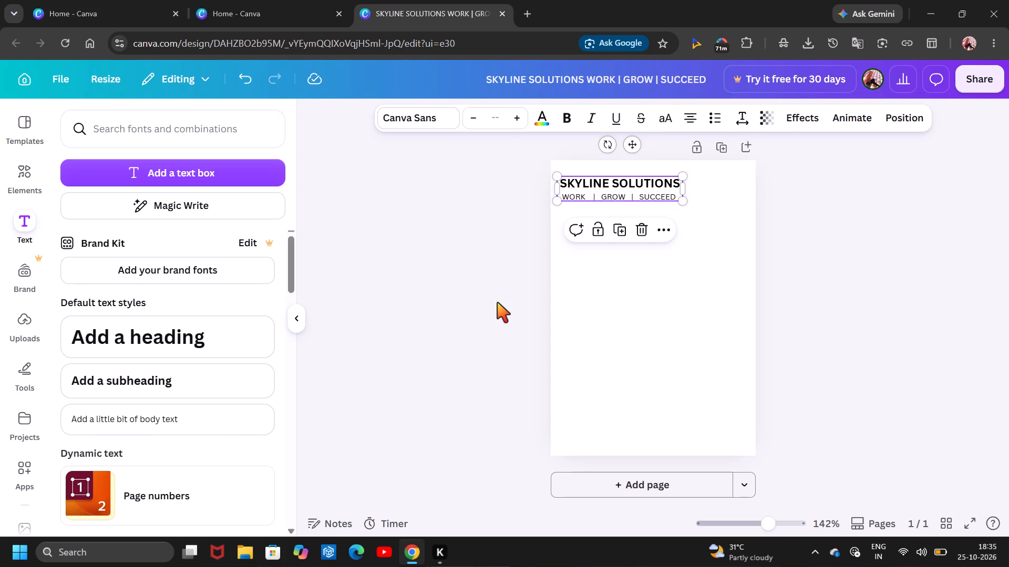
Add a subheading containing only a row of 20 underscores, and widen its text box to the page's right edge.
click(159, 395)
key(BackSpace)
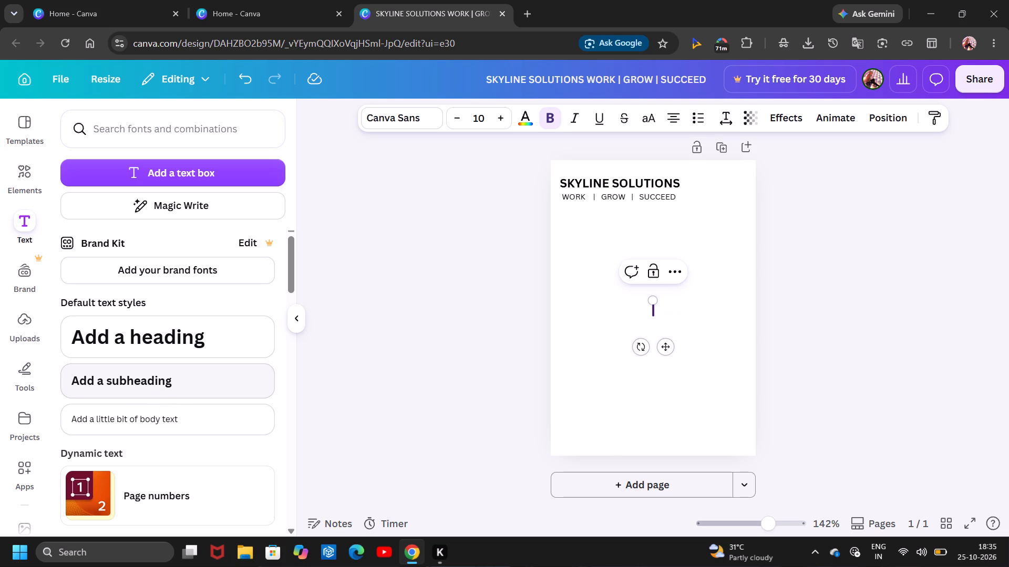
text(____________________)
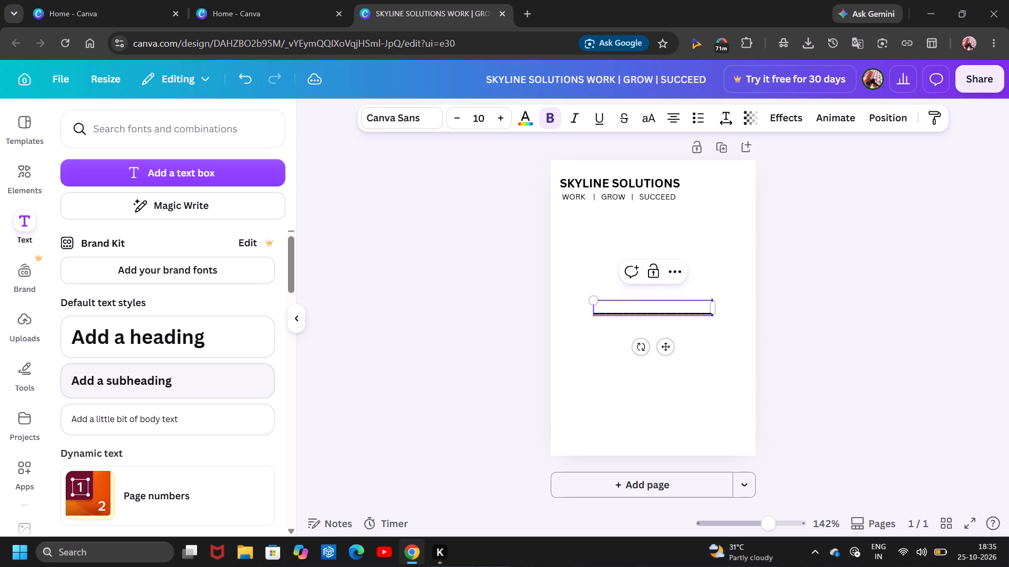
drag(714, 312, 760, 309)
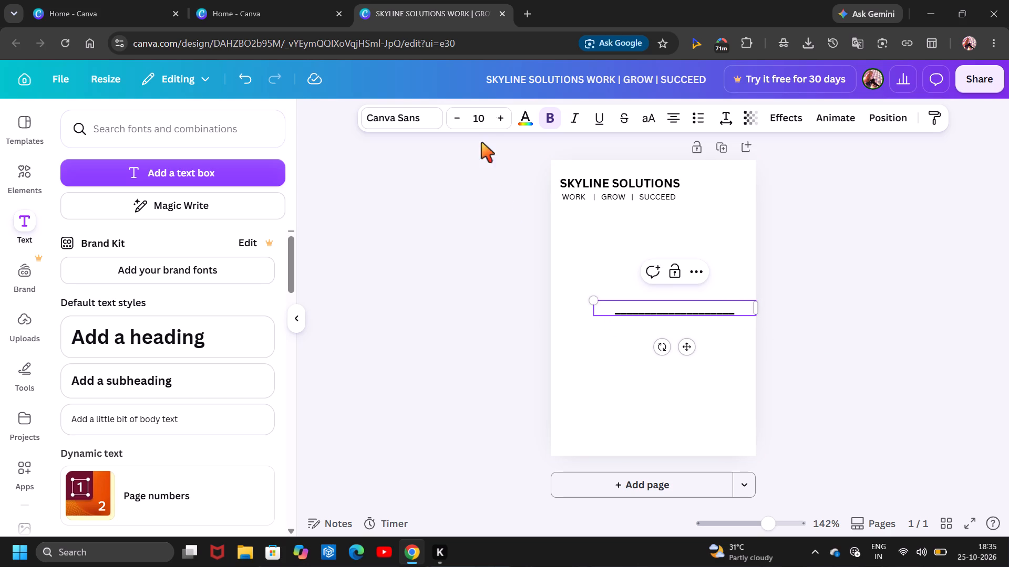
Increase the underscore line's font size to 16 and toggle its bold formatting.
triple_click(491, 111)
triple_click(491, 111)
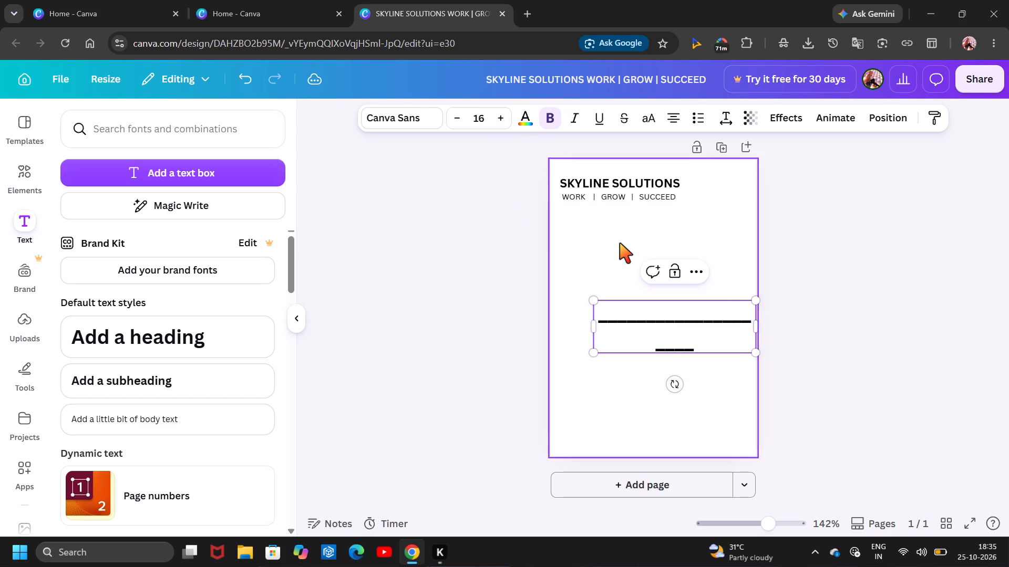
click(542, 115)
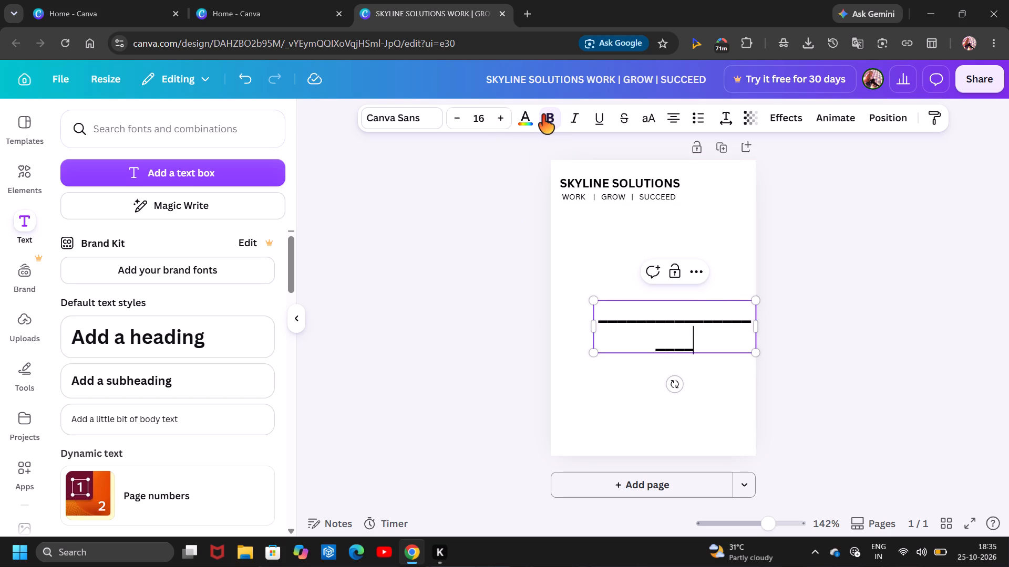
Reduce the font size of the underscore line to 6.
triple_click(460, 115)
triple_click(460, 115)
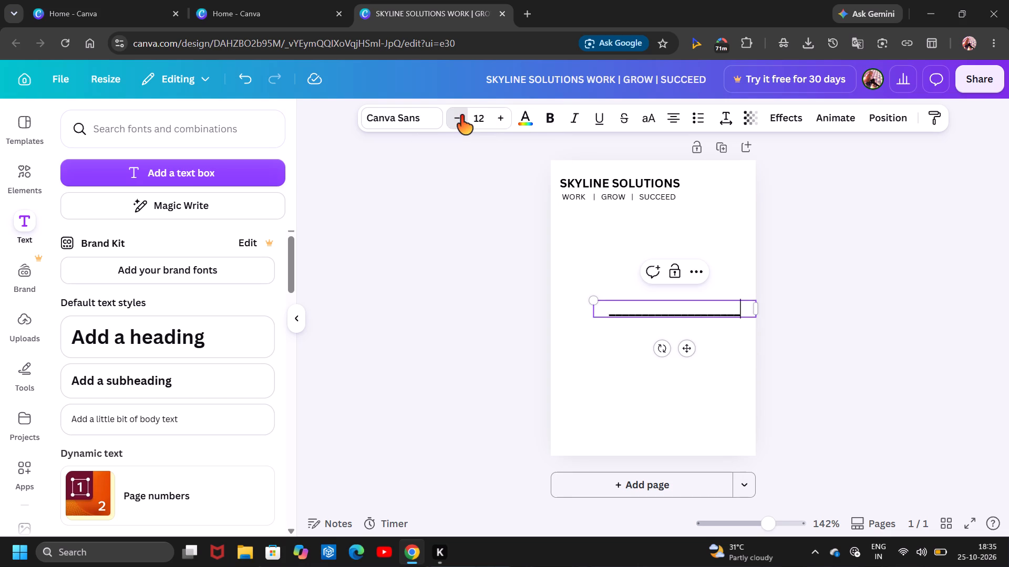
triple_click(460, 115)
click(460, 115)
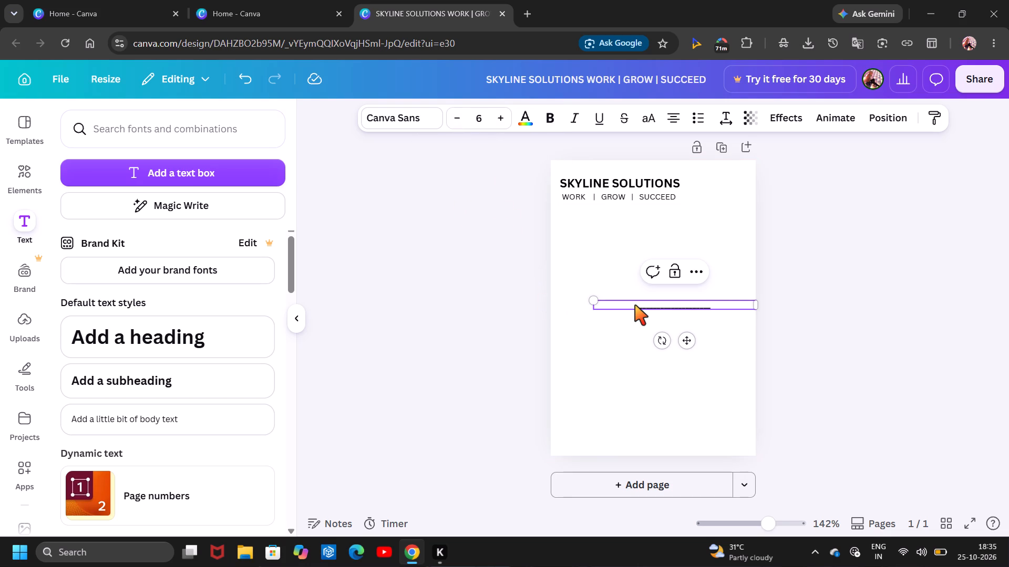
Extend the bold row of underscores and trim the overflow so a single line fills its text box.
text(________)
key(shift+BackSpace)
key(shift+BackSpace)
key(shift+BackSpace)
key(shift+BackSpace)
key(shift+BackSpace)
key(shift+BackSpace)
key(shift+BackSpace)
key(shift+BackSpace)
key(shift+BackSpace)
key(shift+BackSpace)
key(shift+BackSpace)
key(shift+BackSpace)
key(shift+BackSpace)
key(shift+BackSpace)
key(shift+BackSpace)
key(shift+BackSpace)
key(shift+BackSpace)
key(shift+BackSpace)
key(shift+BackSpace)
key(shift+BackSpace)
key(shift+BackSpace)
text(___________)
key(shift+BackSpace)
key(shift+BackSpace)
key(shift+BackSpace)
key(shift+BackSpace)
key(shift+BackSpace)
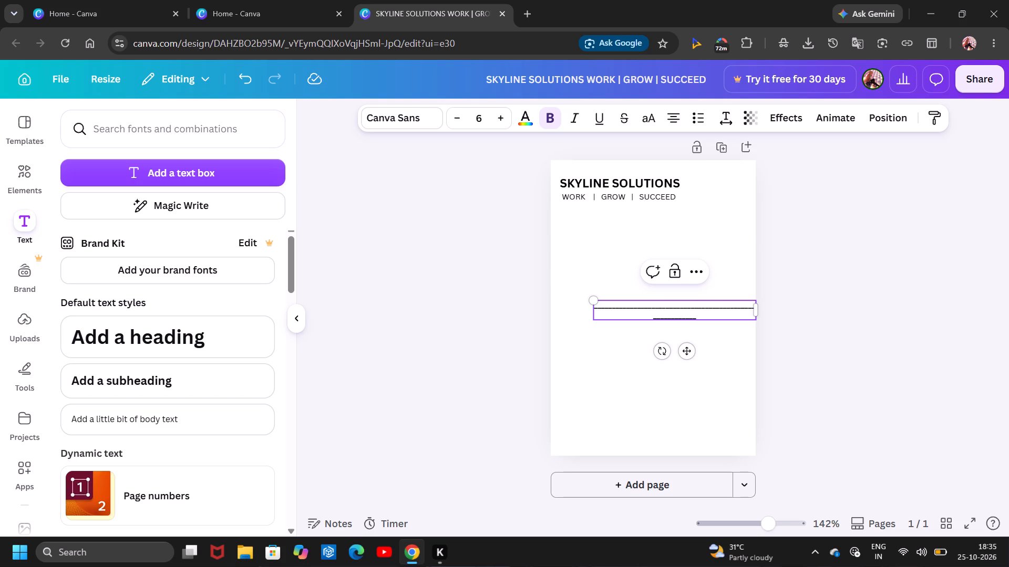
key(shift+BackSpace)
key(shift+BackSpace)
key(shift+BackSpace)
key(shift+BackSpace)
key(shift+BackSpace)
key(shift+BackSpace)
key(BackSpace)
key(BackSpace)
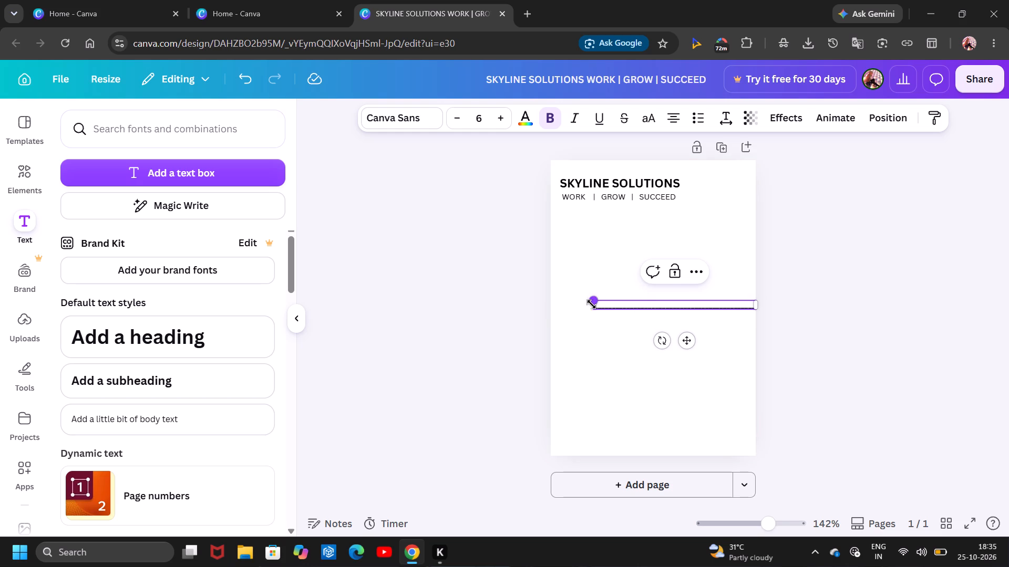
Scale the underscore line's text box out to the page's left edge, making it about 210 px wide.
drag(591, 304, 548, 301)
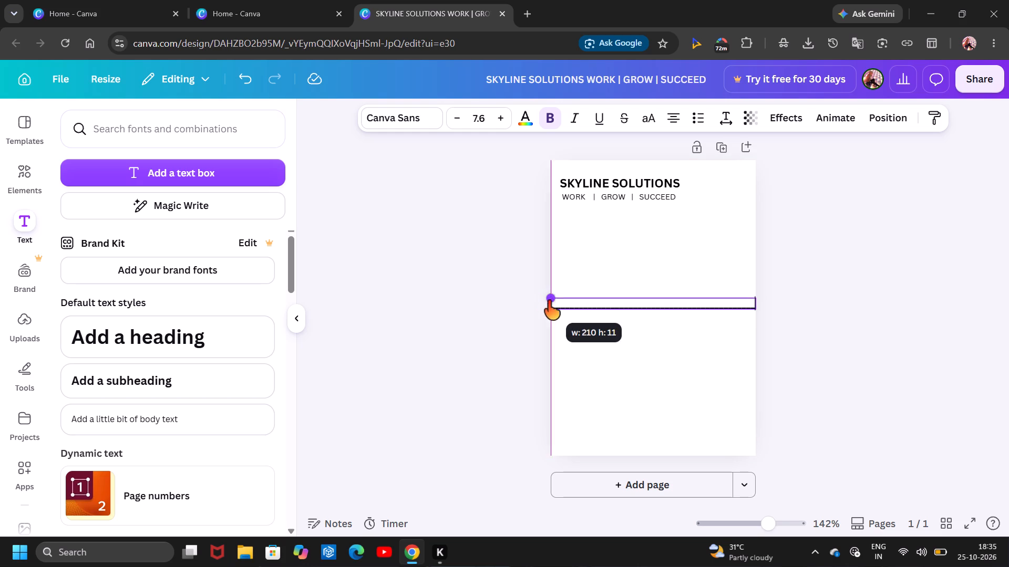
drag(548, 301, 545, 304)
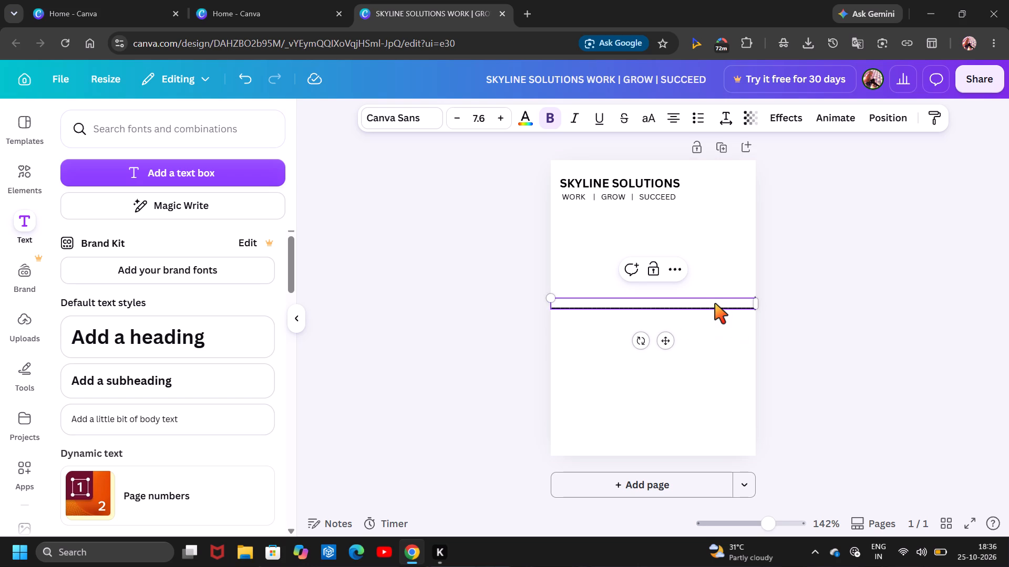
drag(715, 303, 753, 307)
click(737, 352)
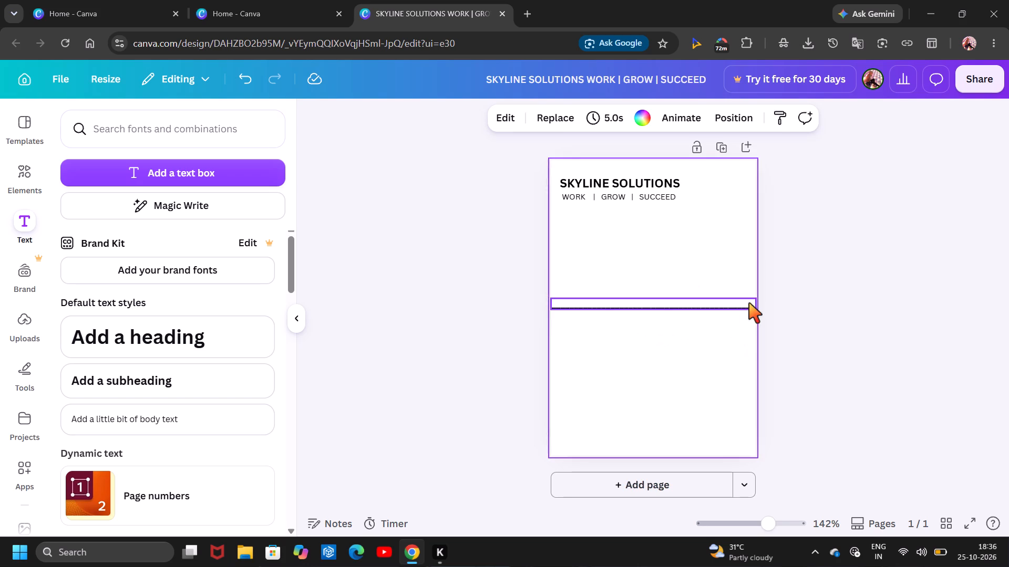
click(746, 307)
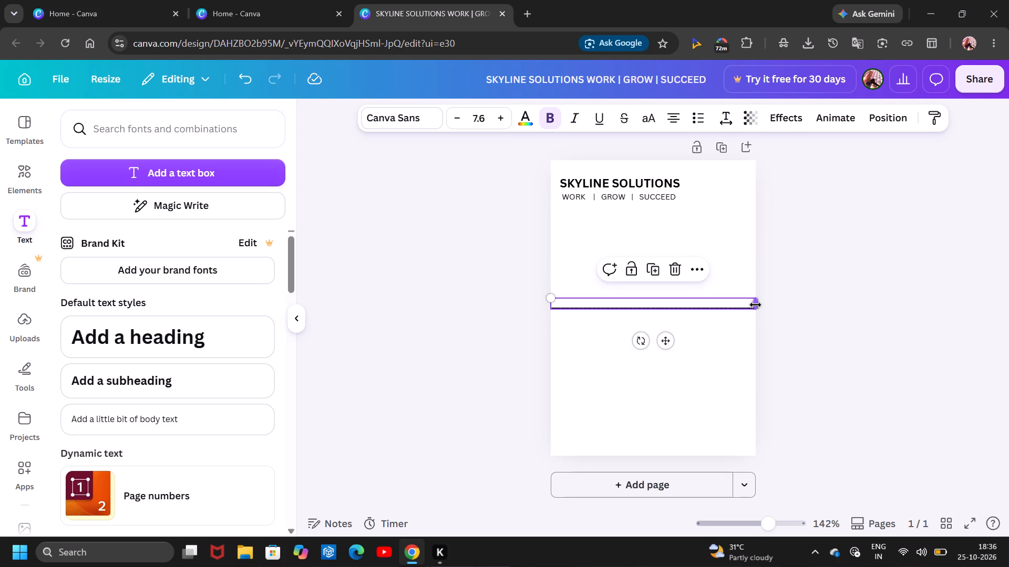
click(755, 304)
click(777, 358)
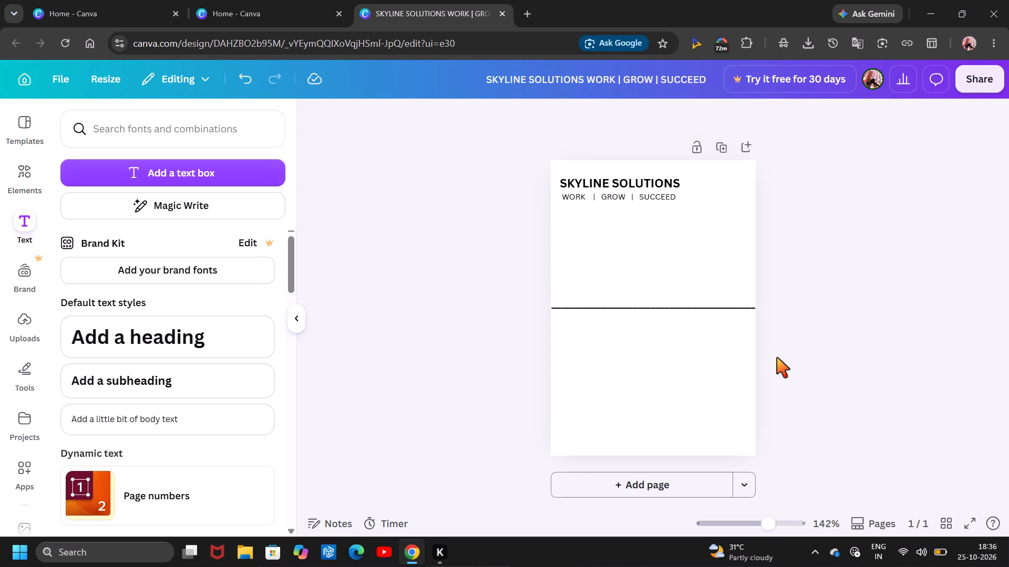
Move the underscore line up to sit directly beneath the tagline, spanning the page width.
click(699, 306)
drag(699, 306, 676, 244)
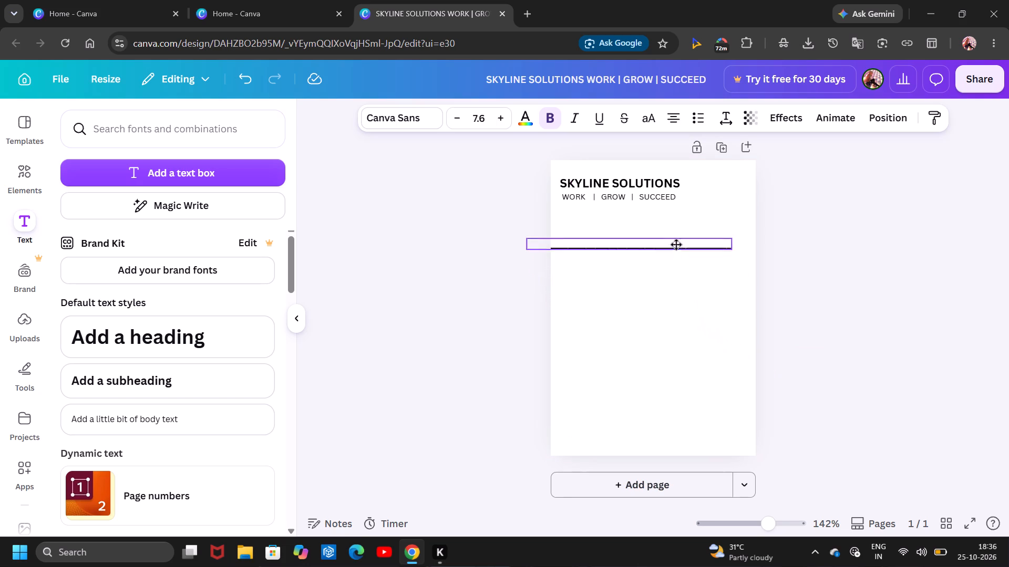
drag(676, 244, 701, 208)
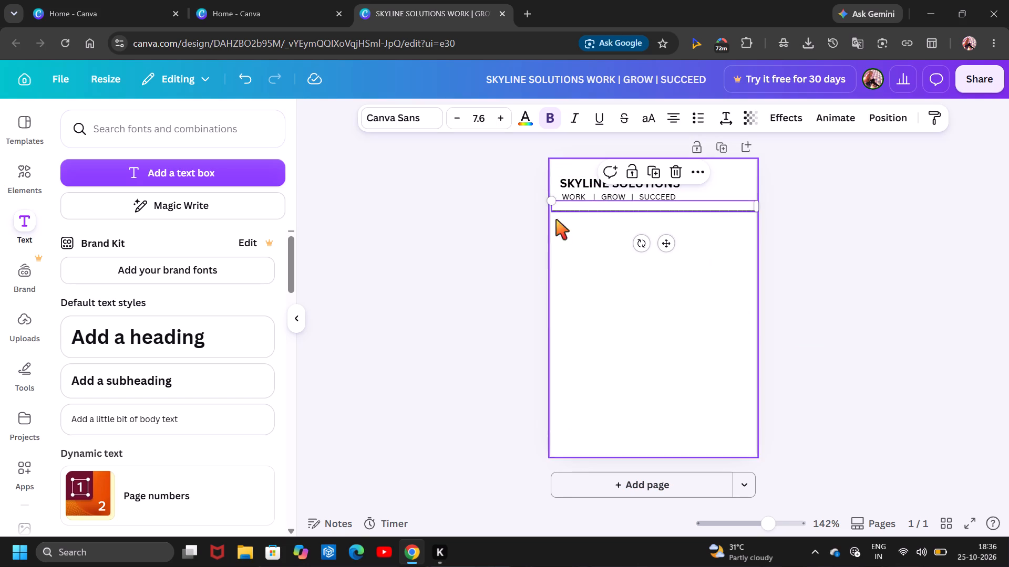
Shrink the divider line to about 204 px wide and shift it to leave small margins on both sides of the page.
drag(551, 201, 558, 205)
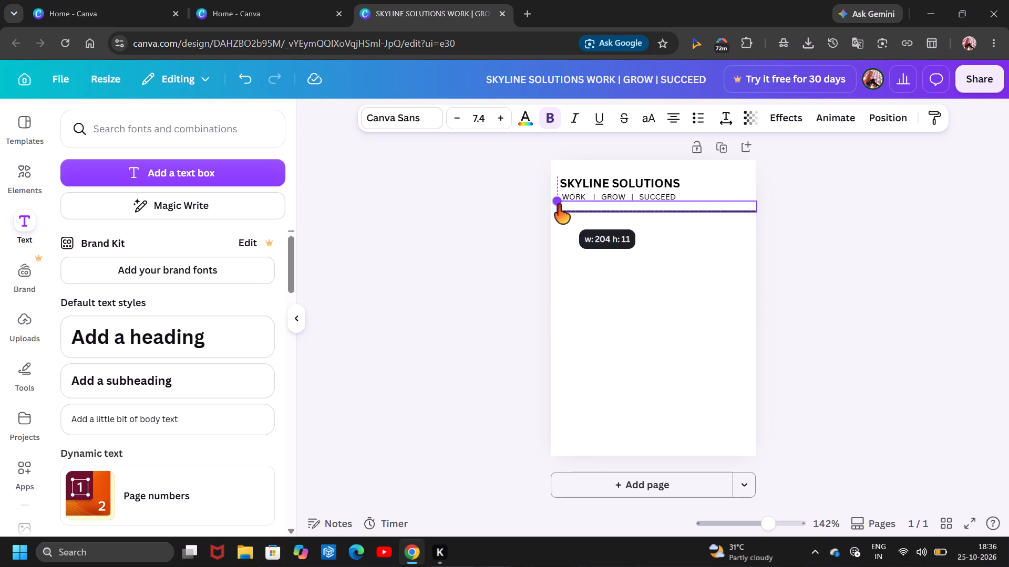
drag(558, 205, 560, 207)
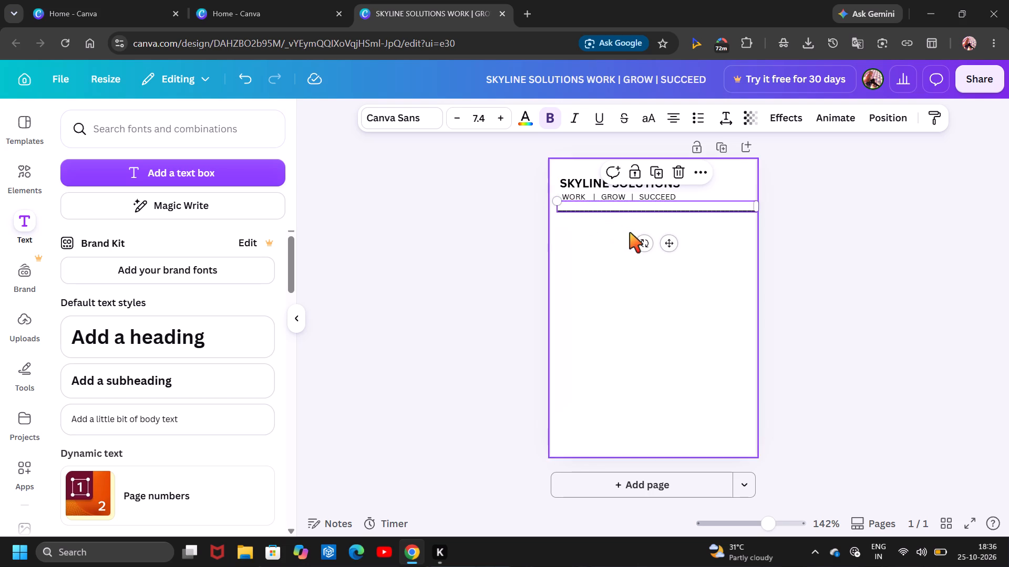
drag(669, 250, 664, 247)
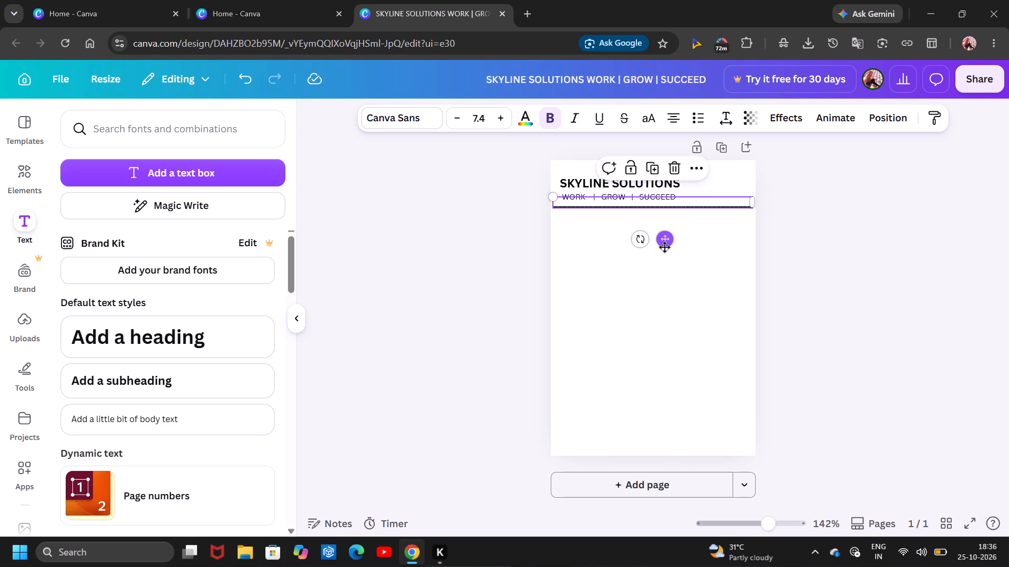
click(816, 231)
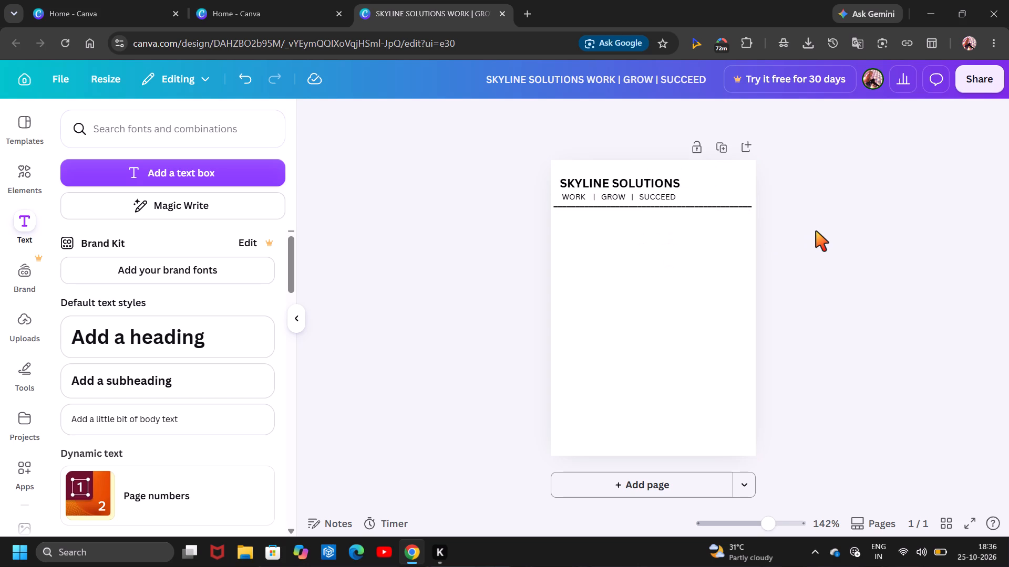
Reduce the font size of the tagline "WORK | GROW | SUCCEED" to 5.
click(582, 195)
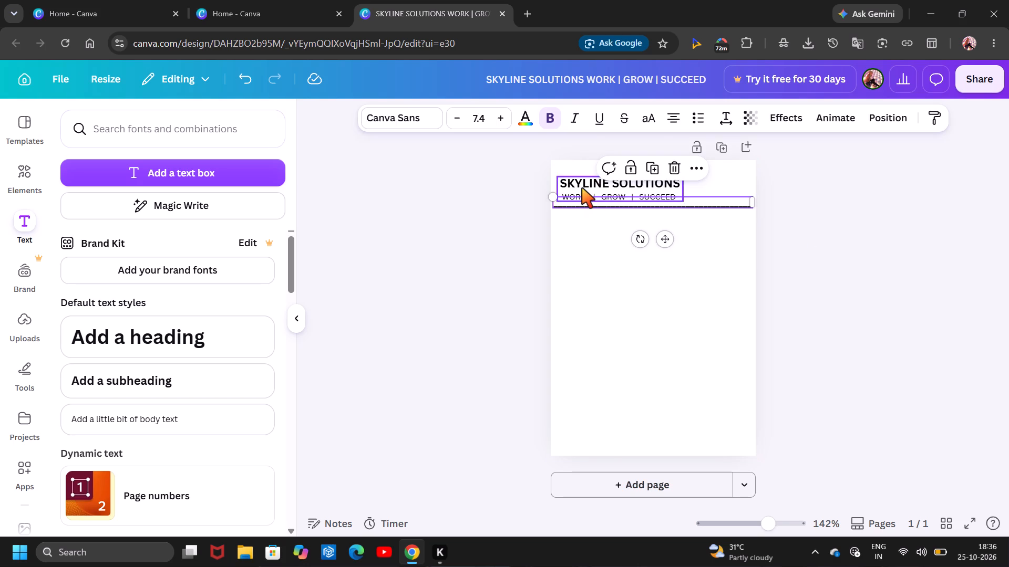
click(582, 188)
click(564, 193)
drag(564, 193, 631, 190)
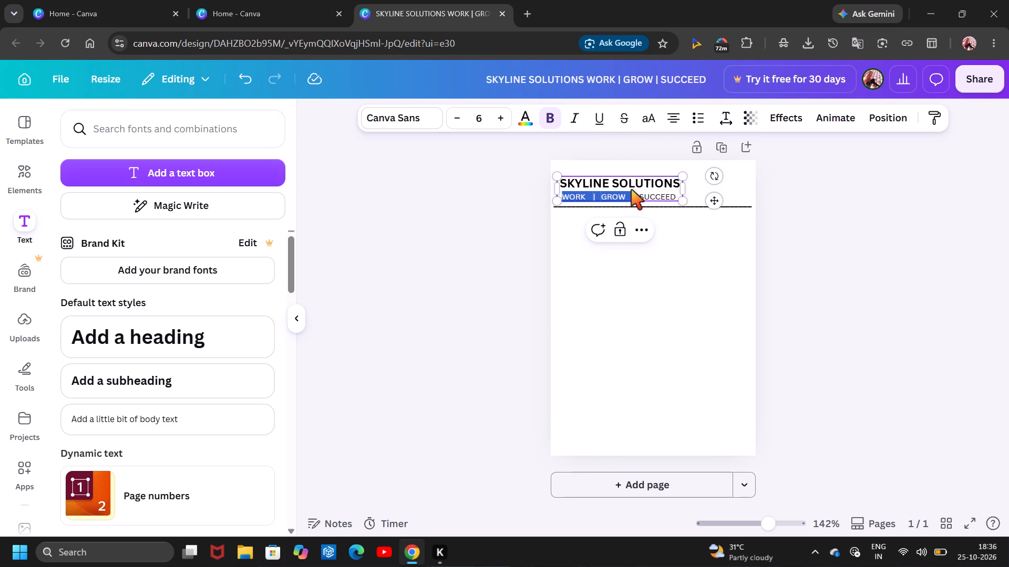
drag(631, 190, 668, 197)
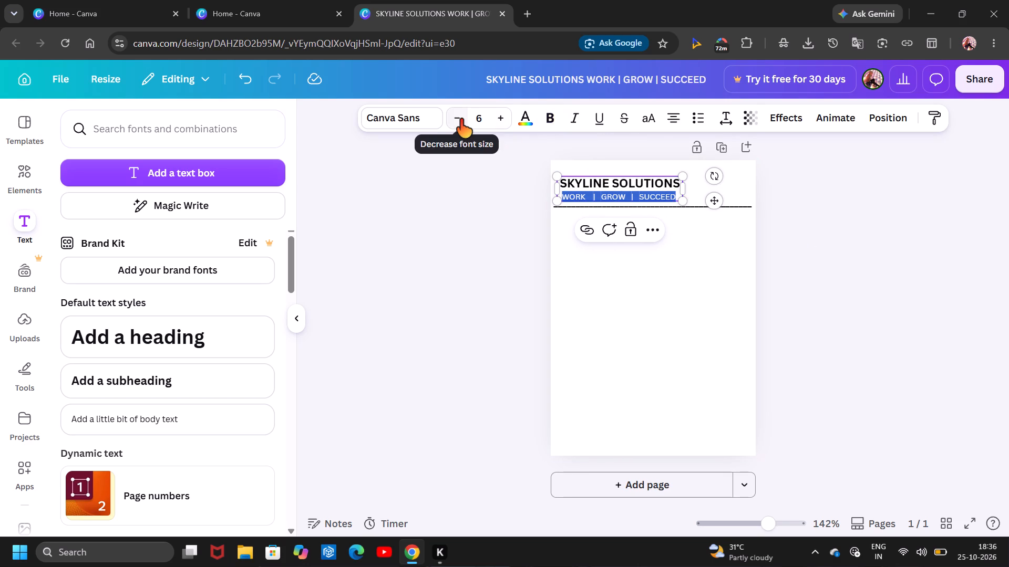
click(455, 119)
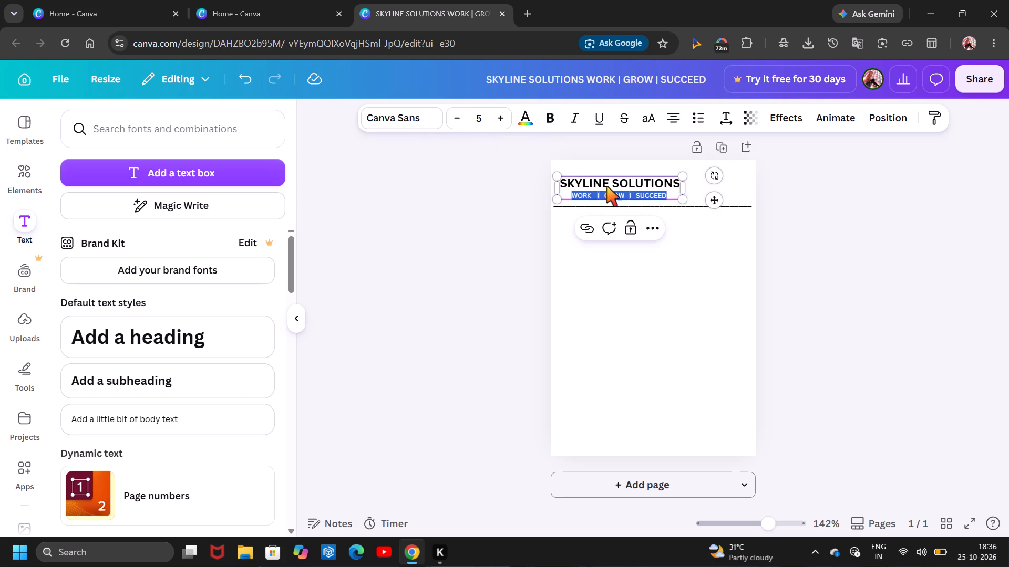
click(691, 337)
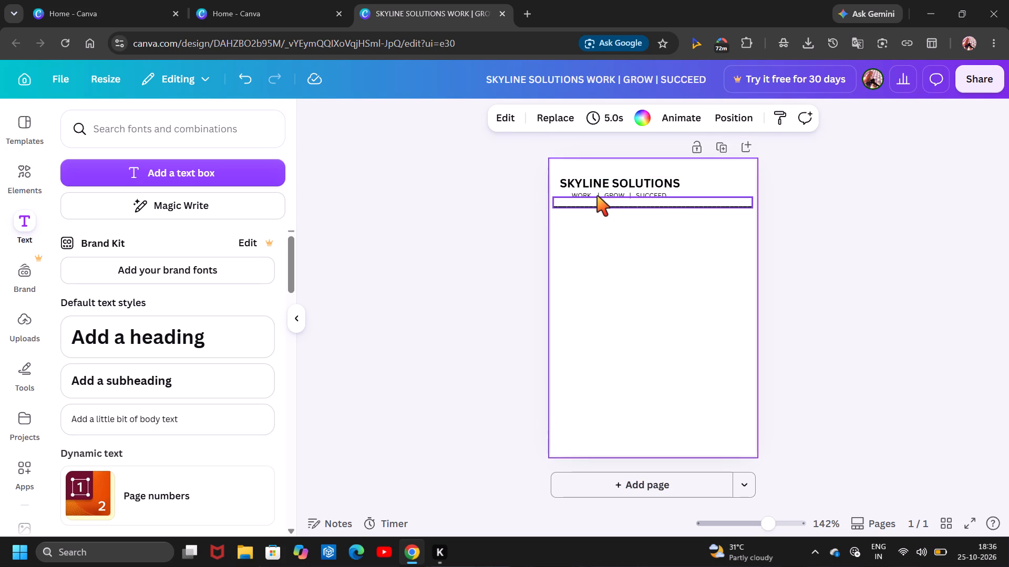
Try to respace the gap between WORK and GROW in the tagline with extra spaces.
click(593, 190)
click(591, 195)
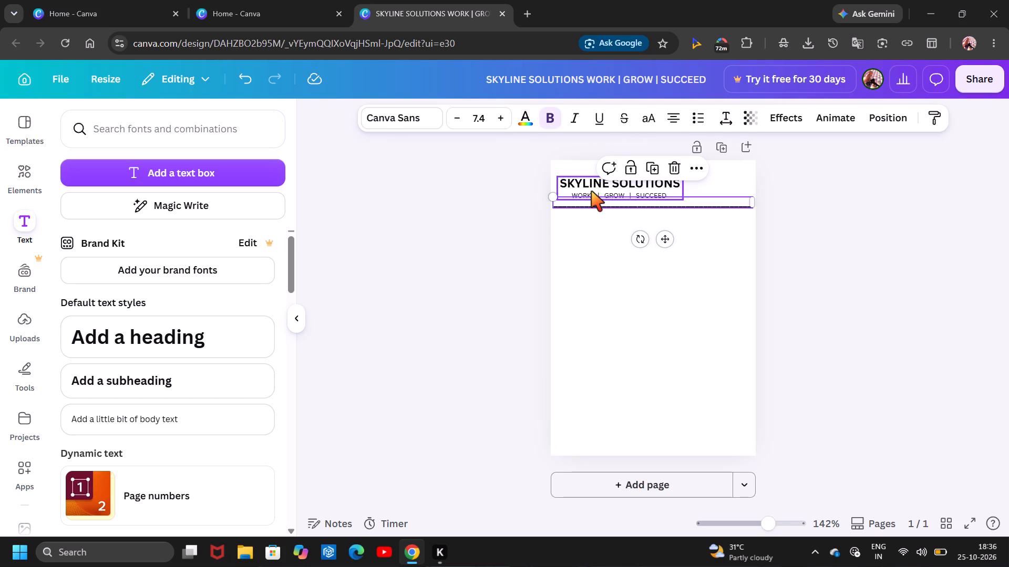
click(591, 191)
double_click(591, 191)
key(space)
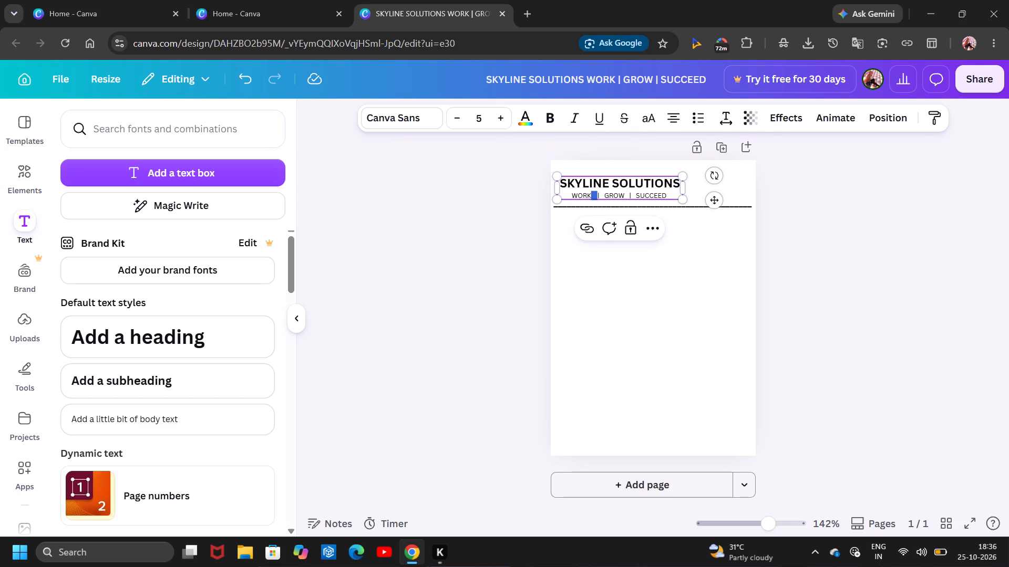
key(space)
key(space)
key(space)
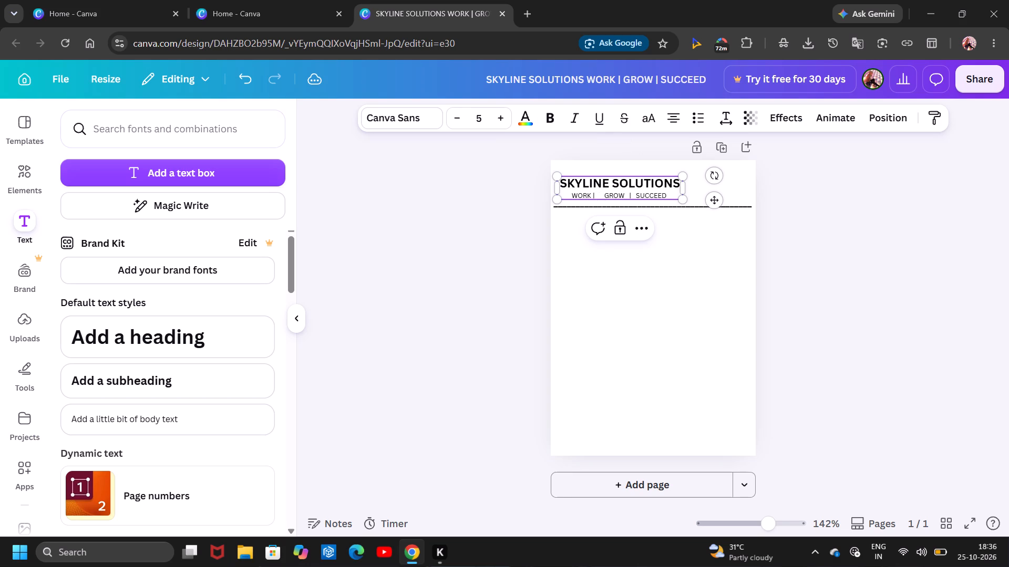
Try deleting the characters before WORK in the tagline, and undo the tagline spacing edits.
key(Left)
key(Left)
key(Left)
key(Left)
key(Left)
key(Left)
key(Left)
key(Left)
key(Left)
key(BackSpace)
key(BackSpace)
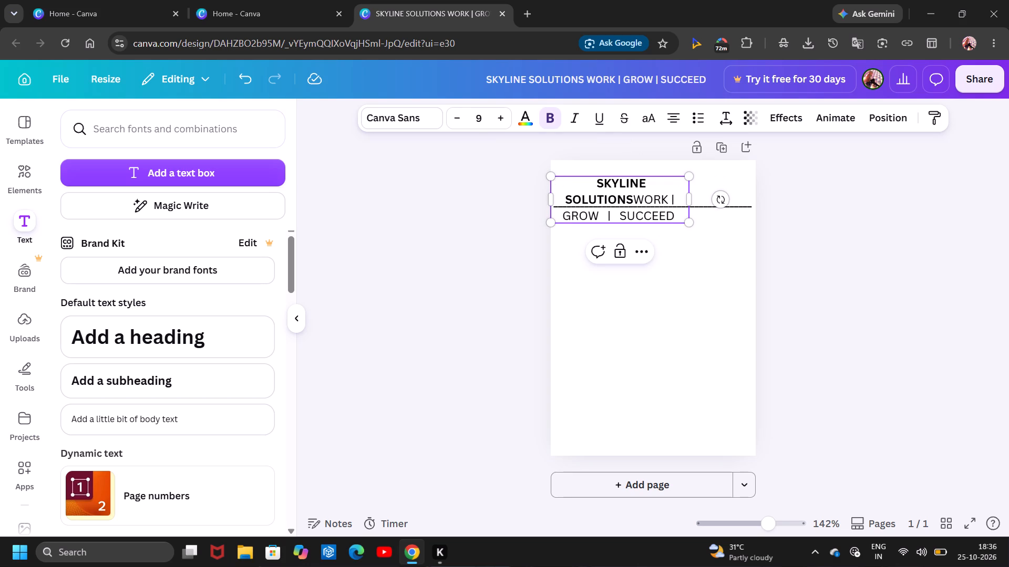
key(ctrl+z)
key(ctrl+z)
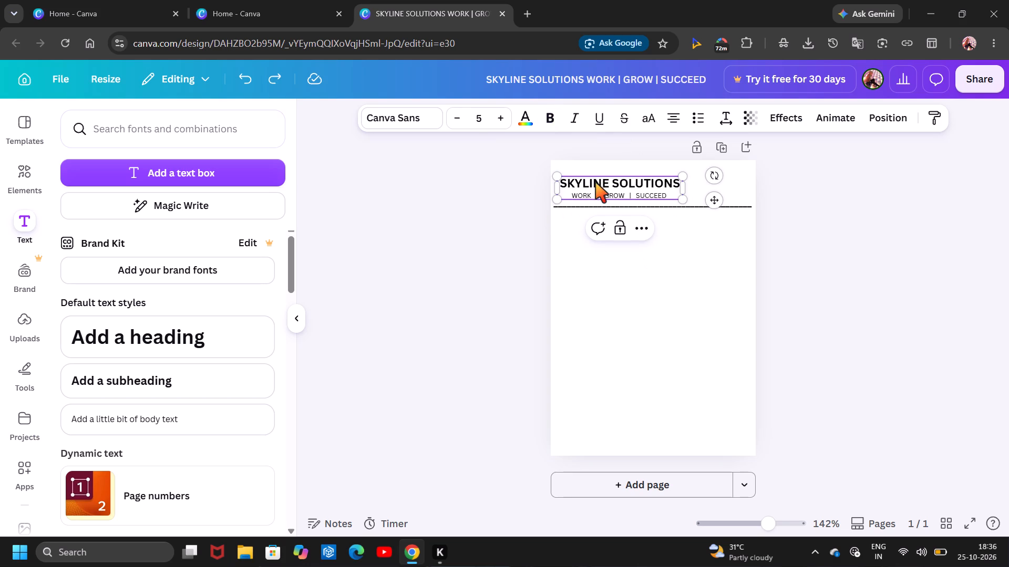
Delete the separator bar between WORK and GROW in the tagline.
key(space)
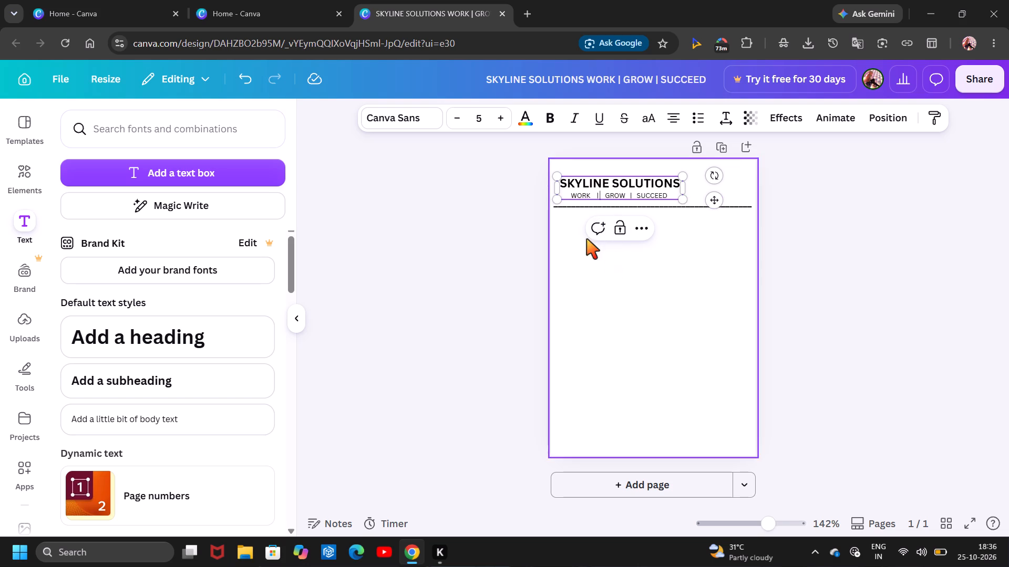
key(BackSpace)
key(BackSpace)
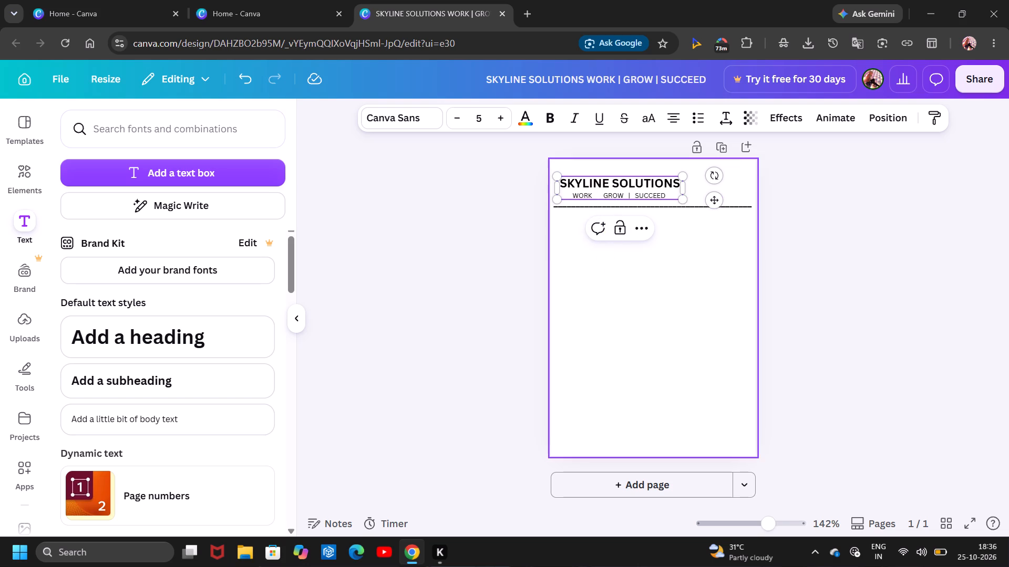
Insert four extra spaces between the remaining separator bar and SUCCEED in the tagline.
click(634, 187)
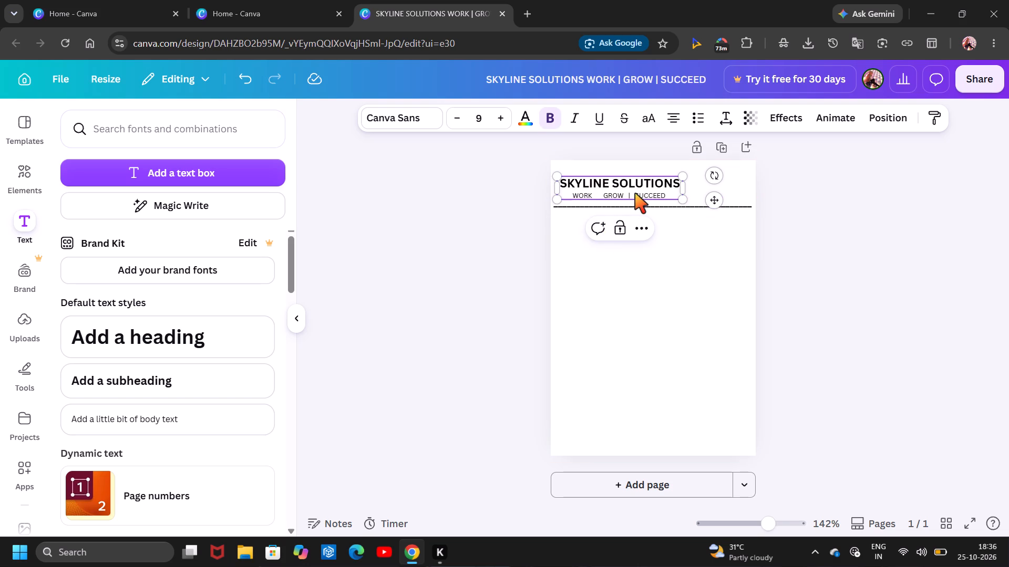
click(635, 193)
key(space)
key(space)
key(space)
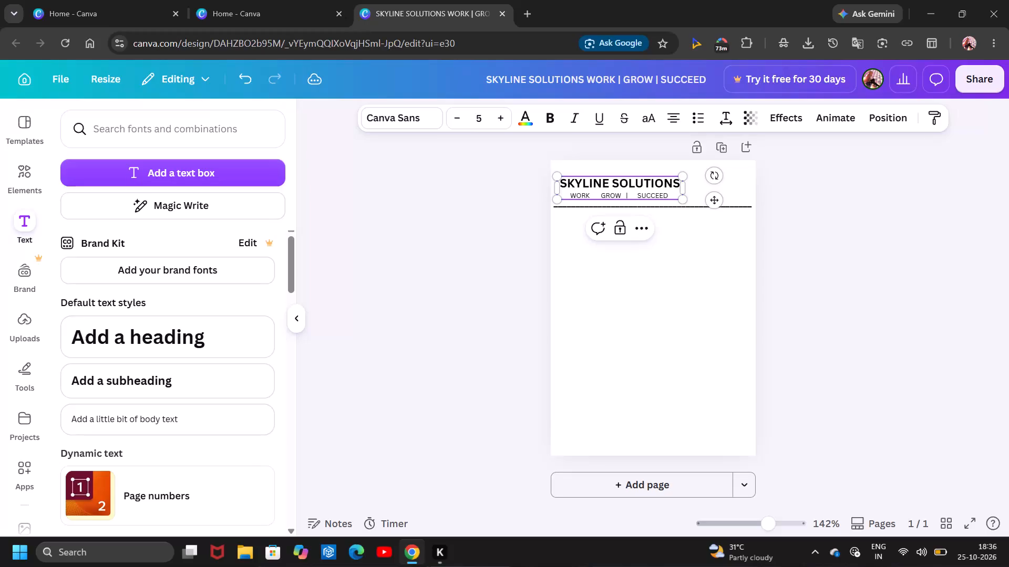
key(space)
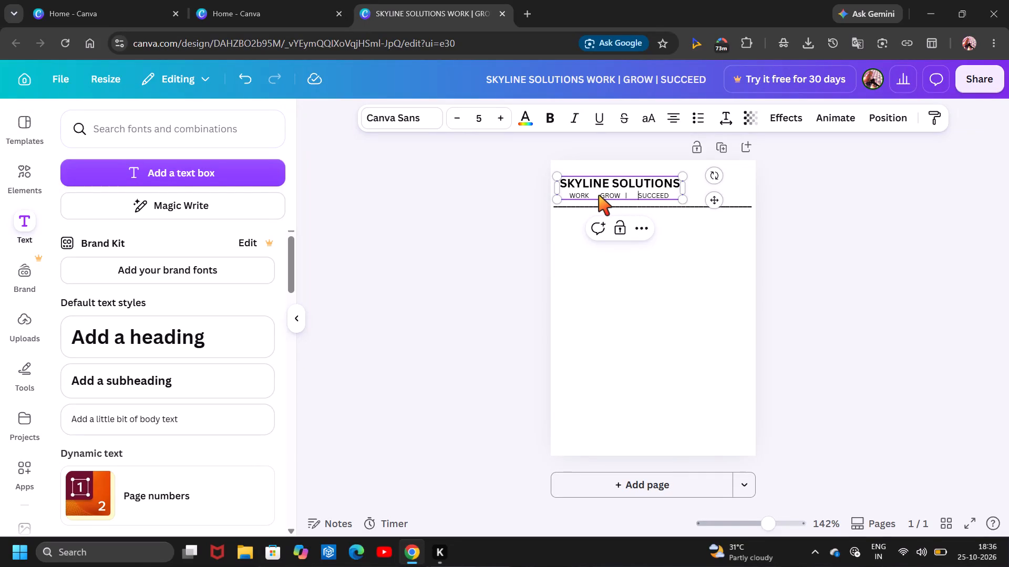
Add a space before GROW in the tagline and reinsert a separator bar midway between WORK and GROW.
click(599, 195)
key(space)
key(Left)
key(Left)
key(Left)
key(Left)
key(Right)
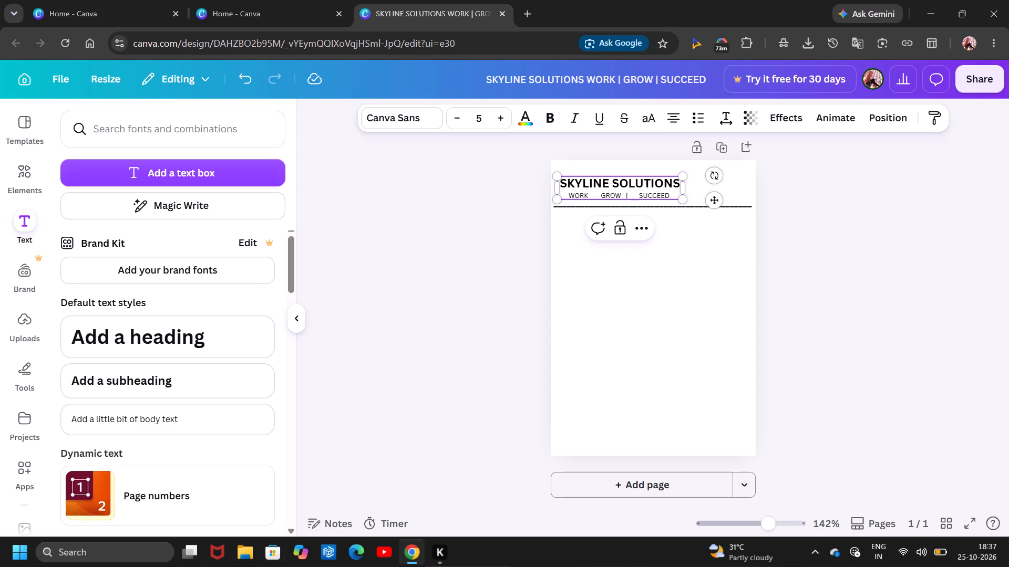
key(shift+bar)
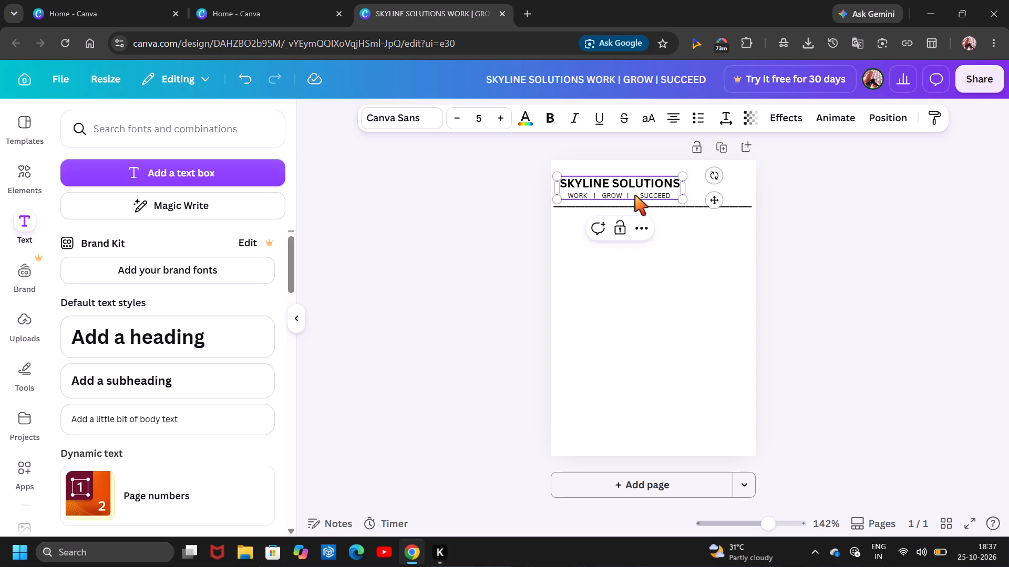
Insert six spaces between GROW and the second separator bar in the tagline.
click(623, 193)
key(space)
key(space)
key(space)
key(space)
key(space)
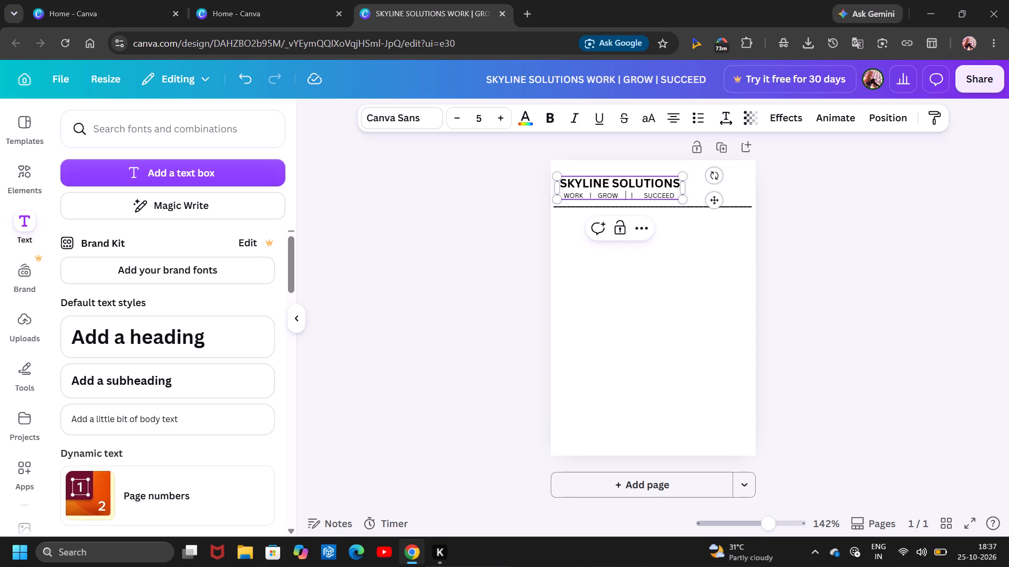
key(space)
Insert four spaces between WORK and the first separator bar in the tagline.
click(582, 195)
key(space)
key(space)
key(space)
key(space)
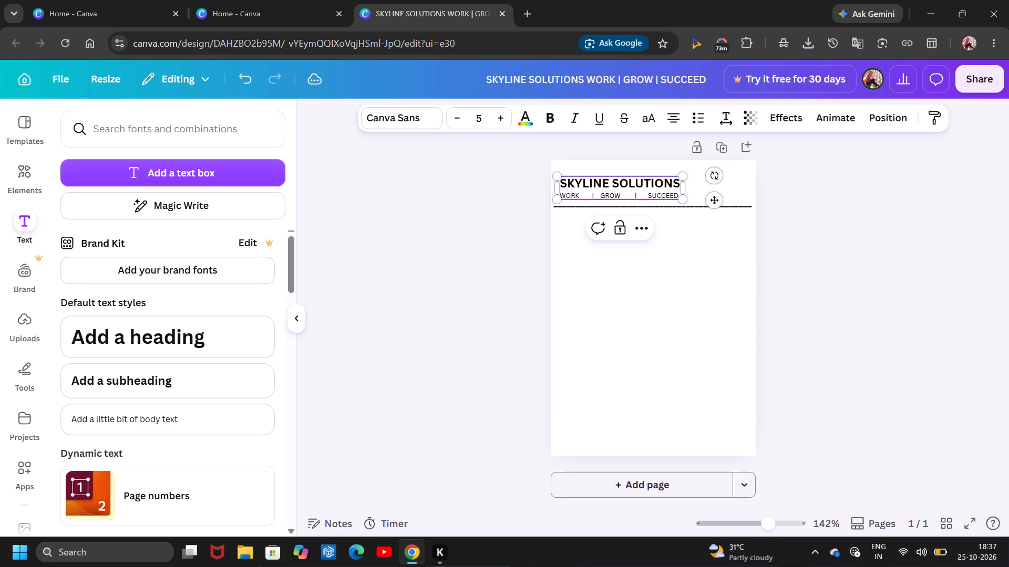
click(731, 252)
click(731, 252)
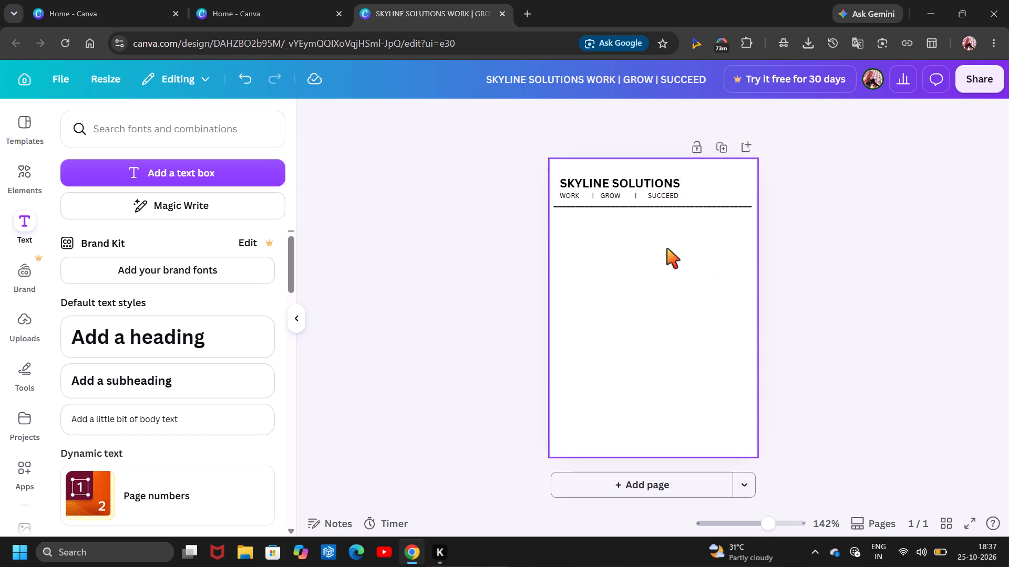
Delete one space between WORK and the first separator bar in the tagline.
click(591, 186)
click(582, 193)
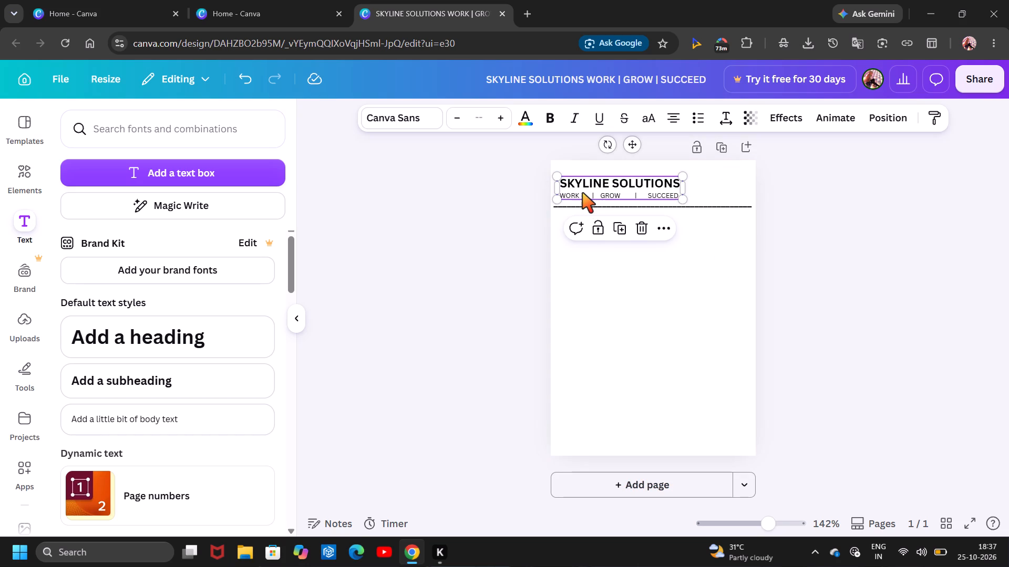
key(BackSpace)
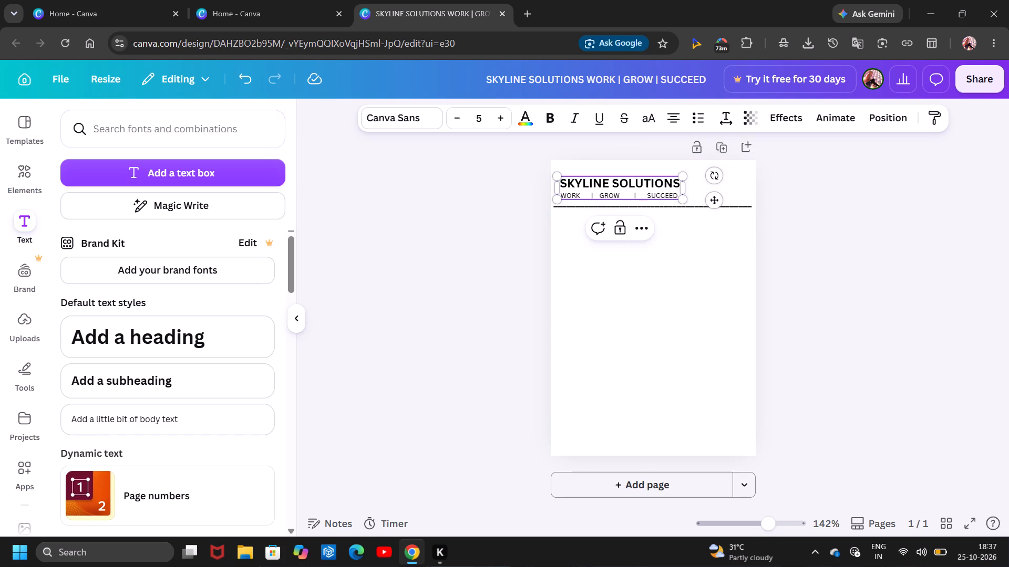
click(662, 278)
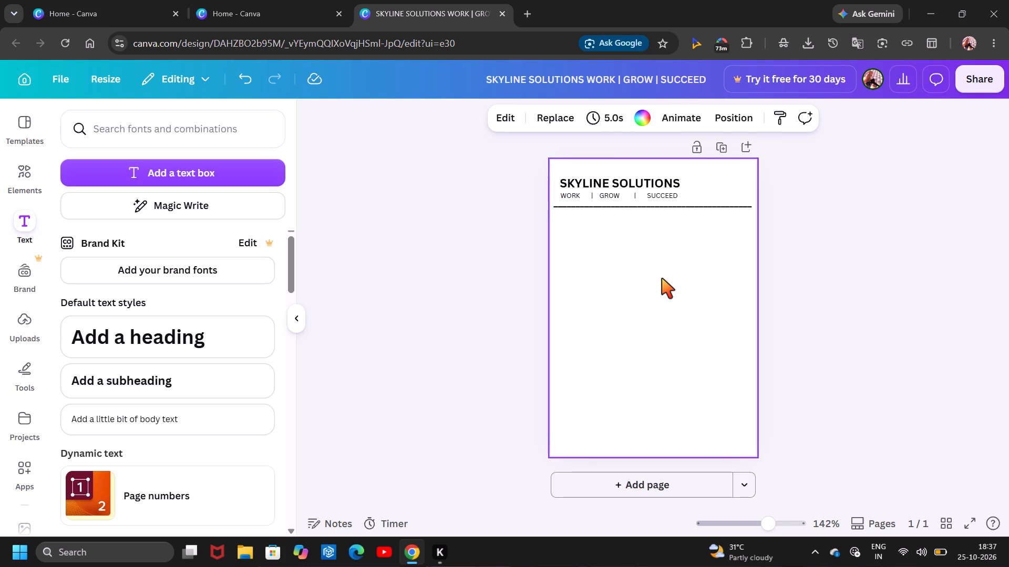
Insert four spaces between the first separator bar and GROW in the tagline.
click(611, 193)
click(606, 194)
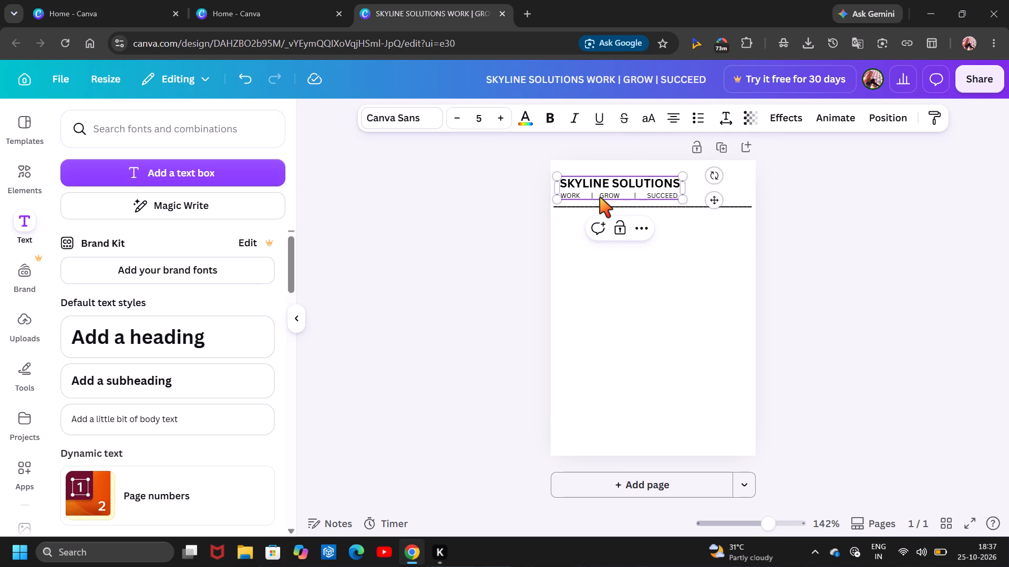
key(Left)
key(space)
key(space)
key(space)
key(space)
click(717, 264)
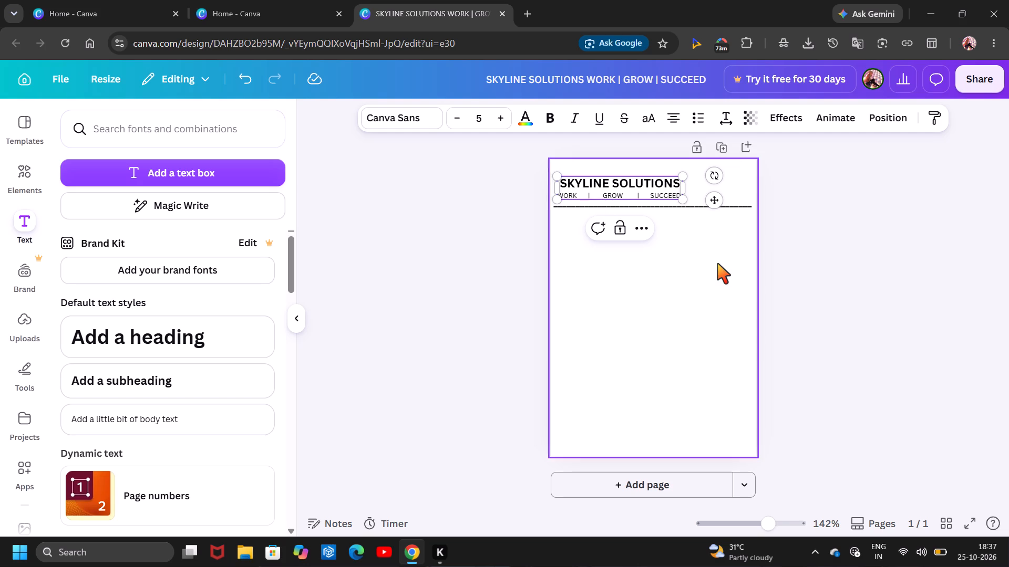
Delete three spaces between GROW and the second separator bar in the tagline.
click(621, 188)
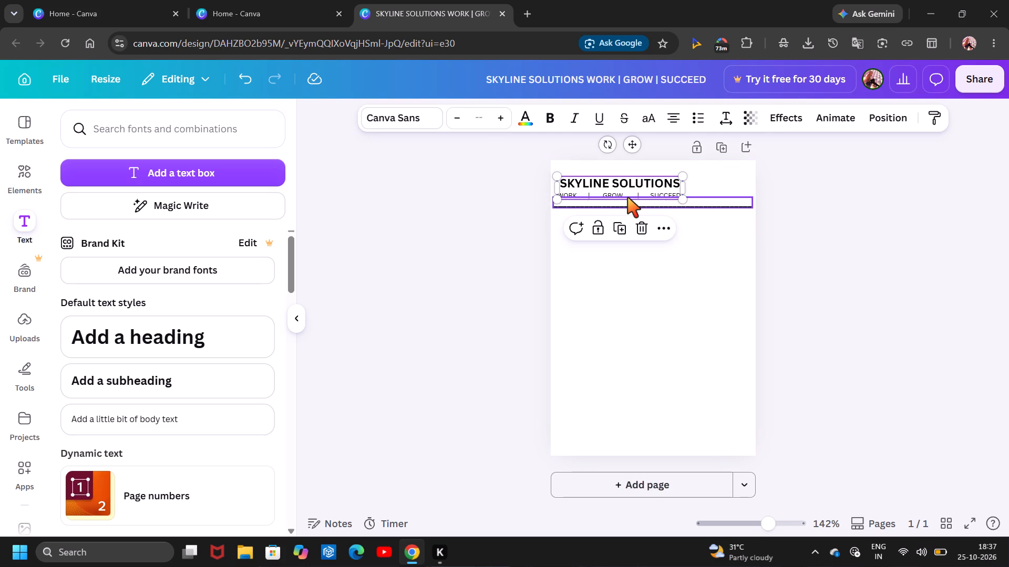
click(632, 188)
click(628, 194)
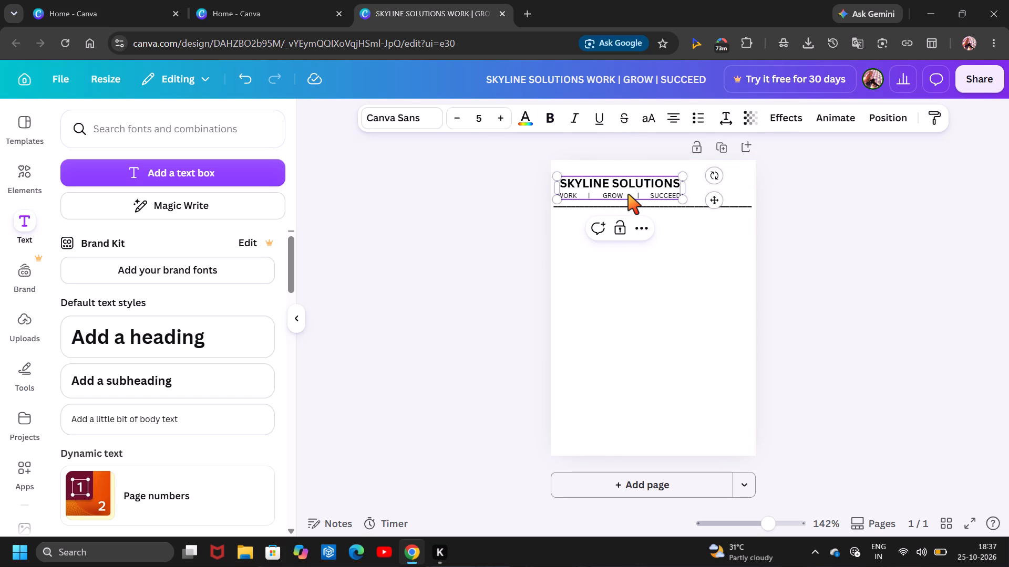
key(BackSpace)
key(BackSpace)
key(BackSpace)
click(716, 264)
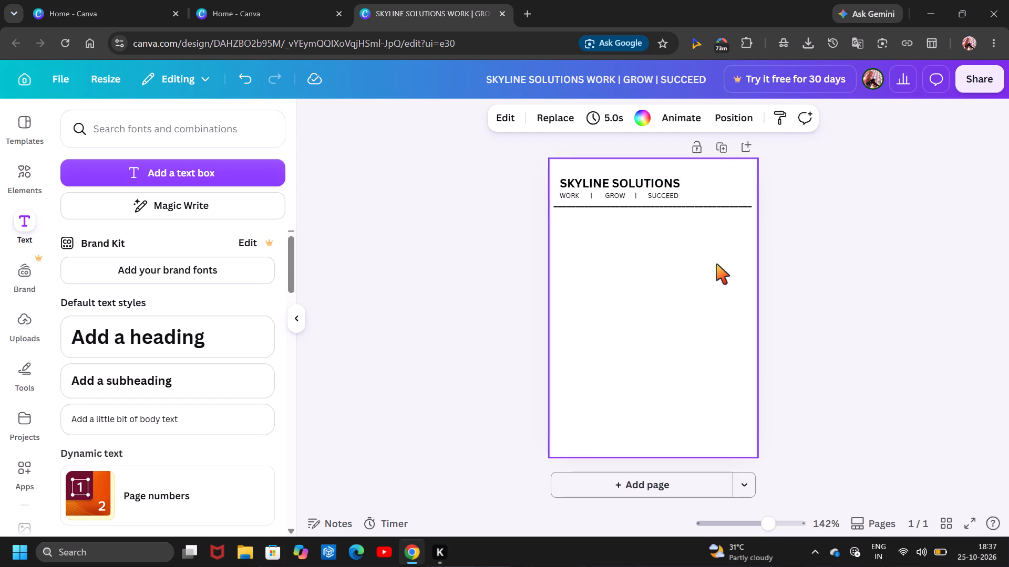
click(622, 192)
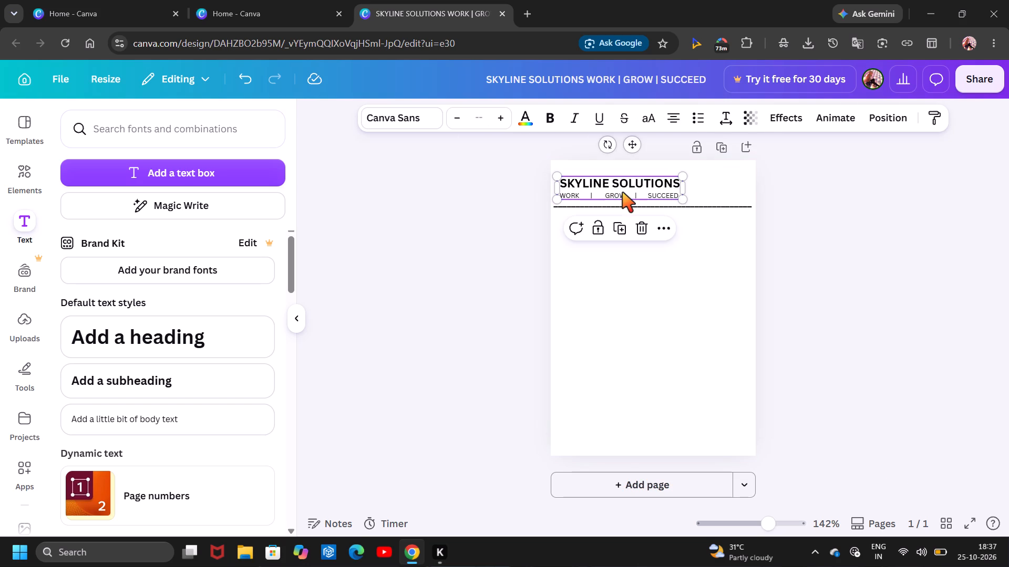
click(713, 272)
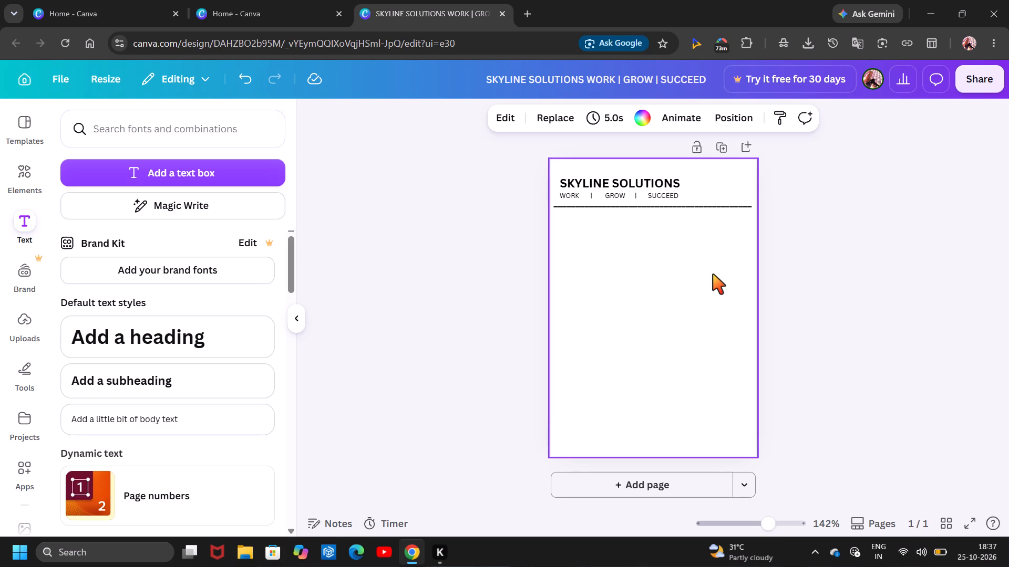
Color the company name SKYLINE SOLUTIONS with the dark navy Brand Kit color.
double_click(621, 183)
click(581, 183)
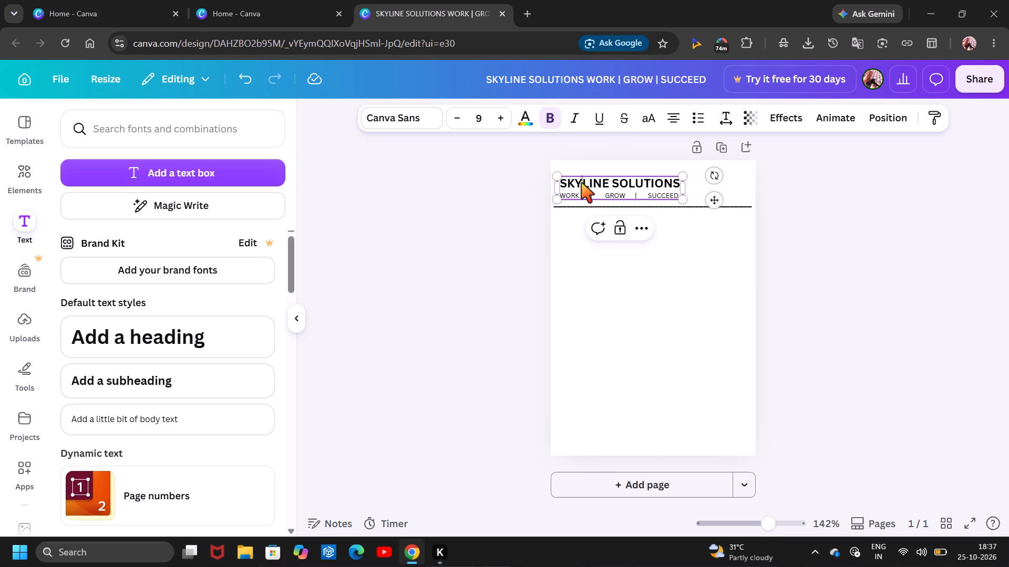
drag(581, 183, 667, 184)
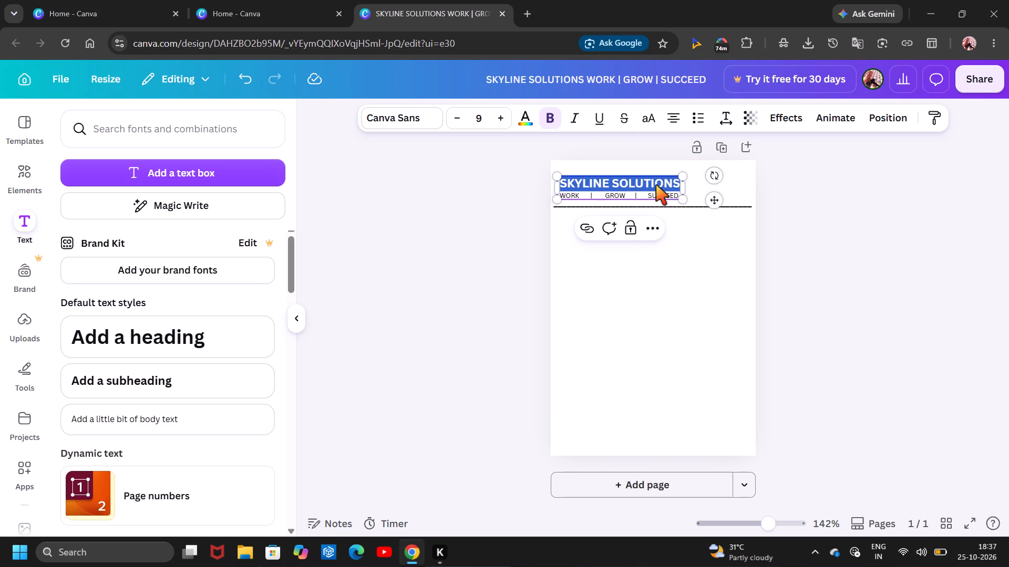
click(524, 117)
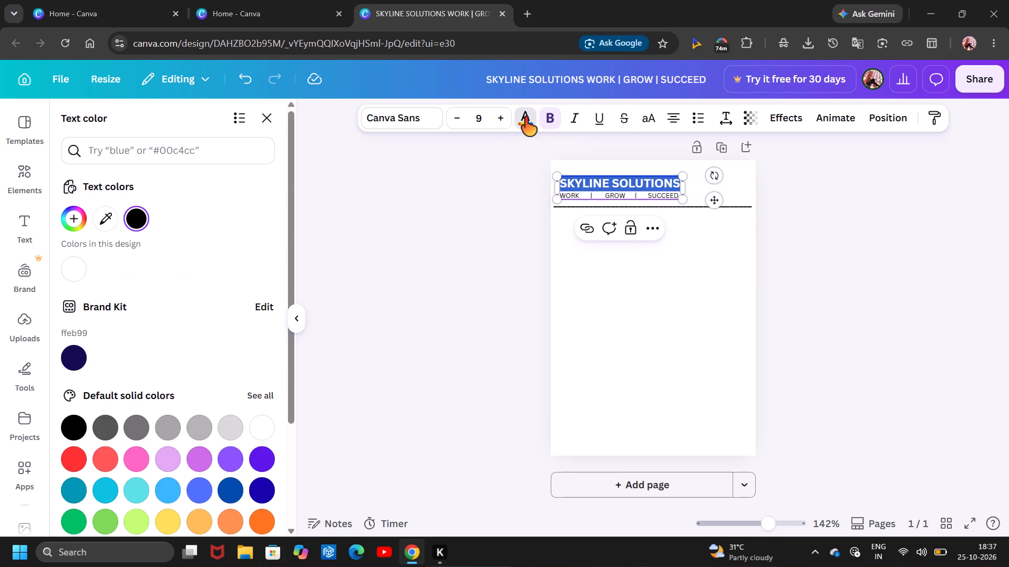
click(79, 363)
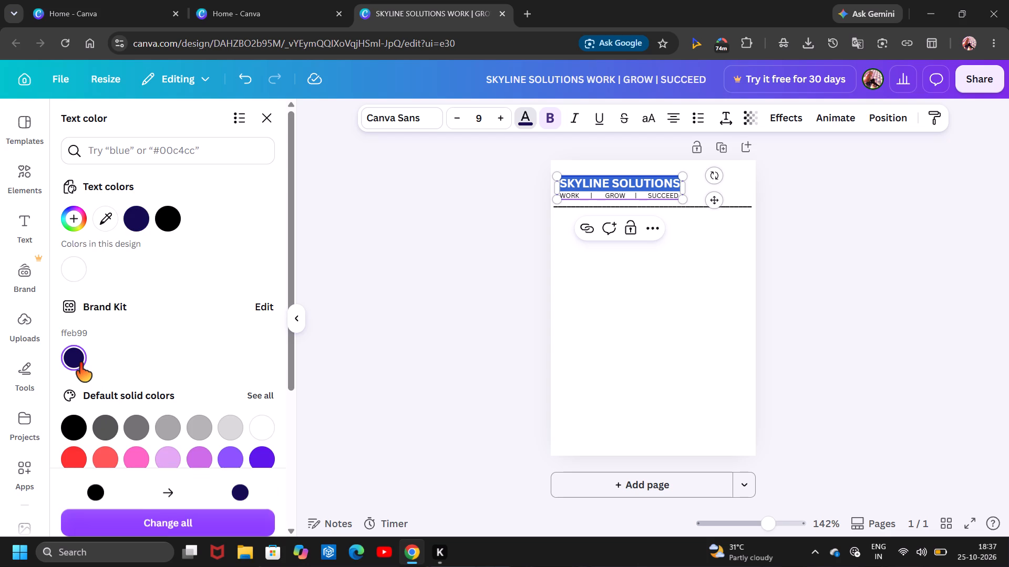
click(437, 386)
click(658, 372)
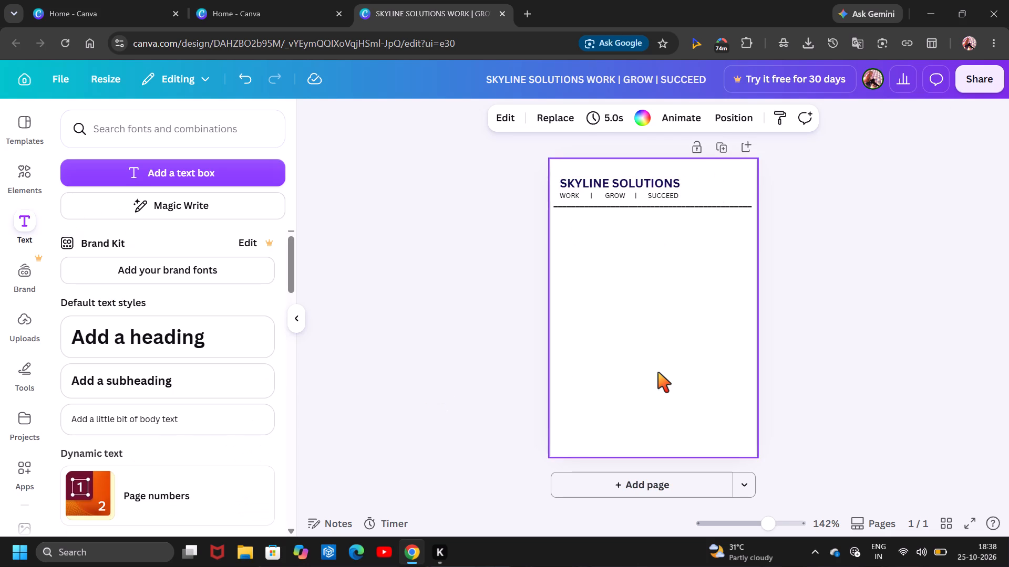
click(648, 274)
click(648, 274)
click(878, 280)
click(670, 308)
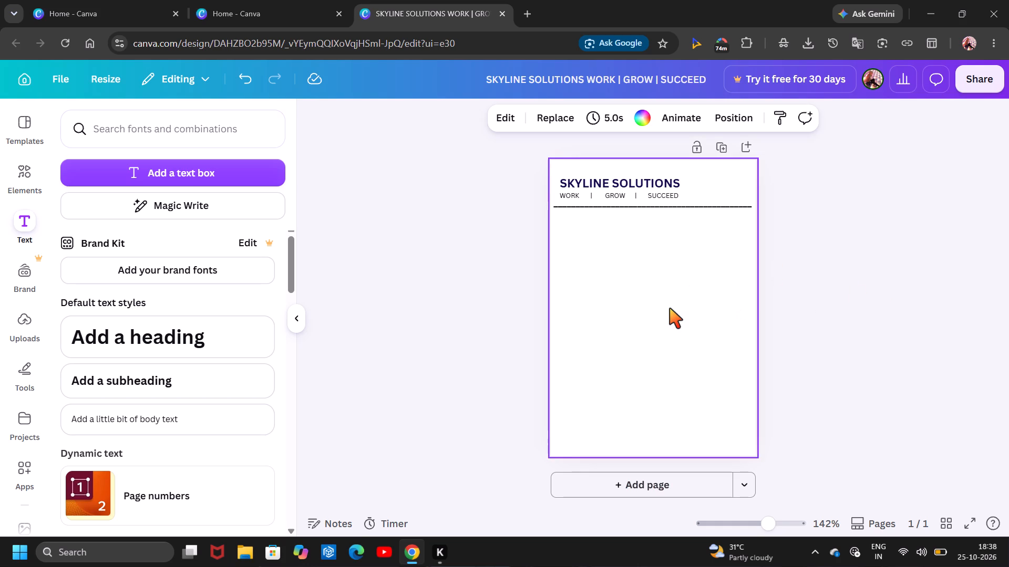
Recolor the company name SKYLINE SOLUTIONS dark navy blue, choosing the shade from the full set of default solid colors.
click(585, 175)
triple_click(584, 181)
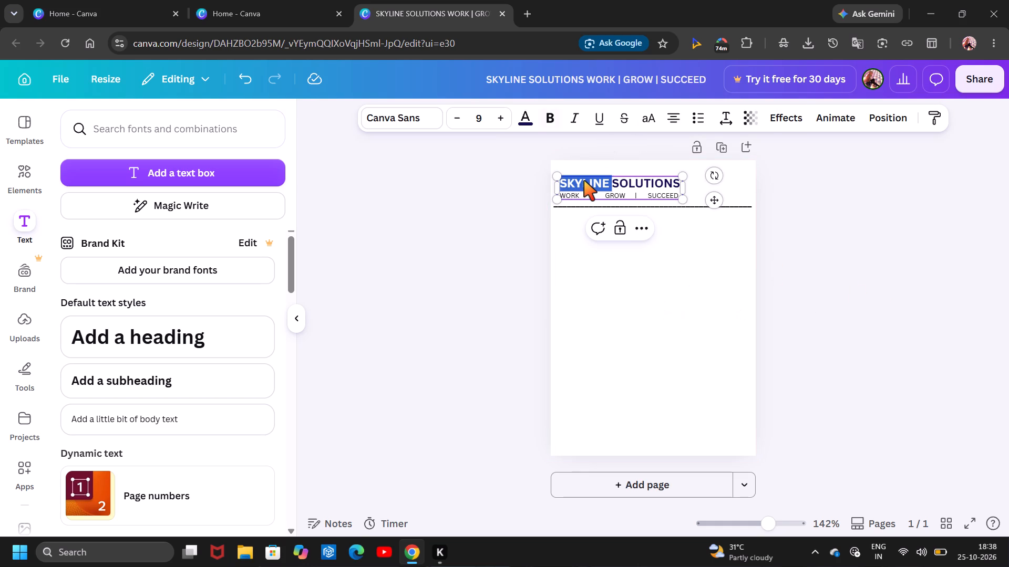
double_click(584, 181)
click(524, 119)
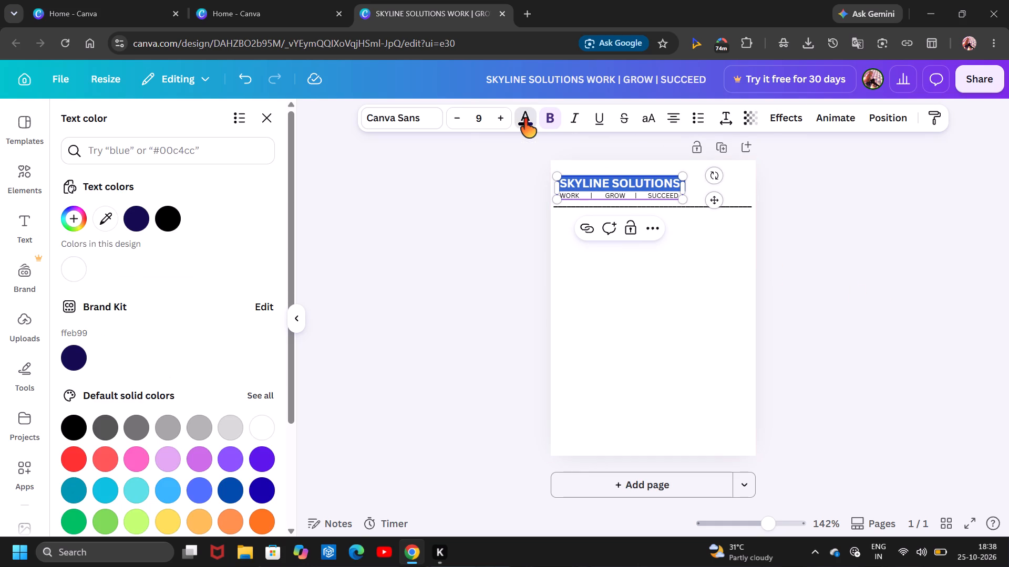
click(267, 493)
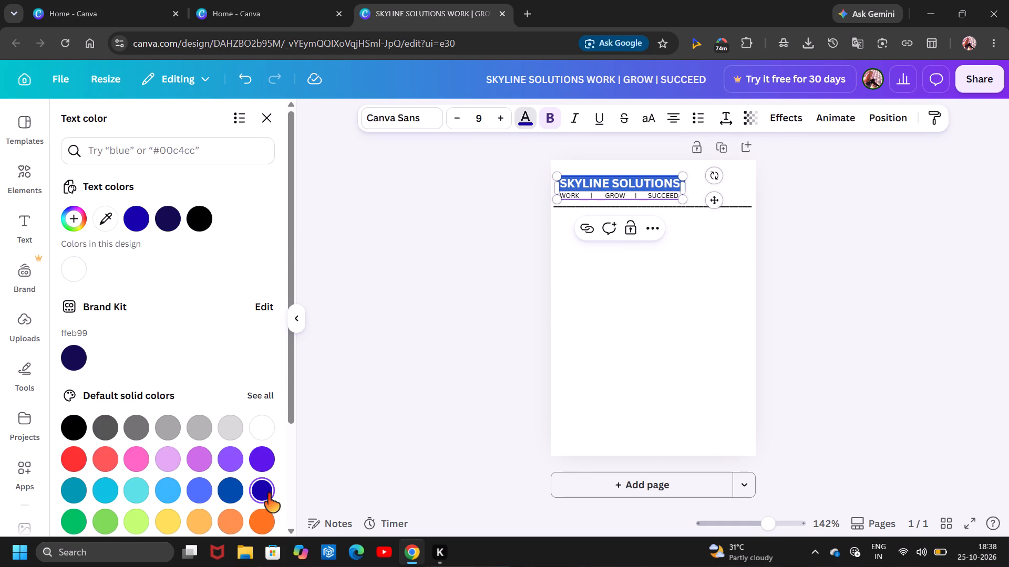
scroll(200, 489, down, 2)
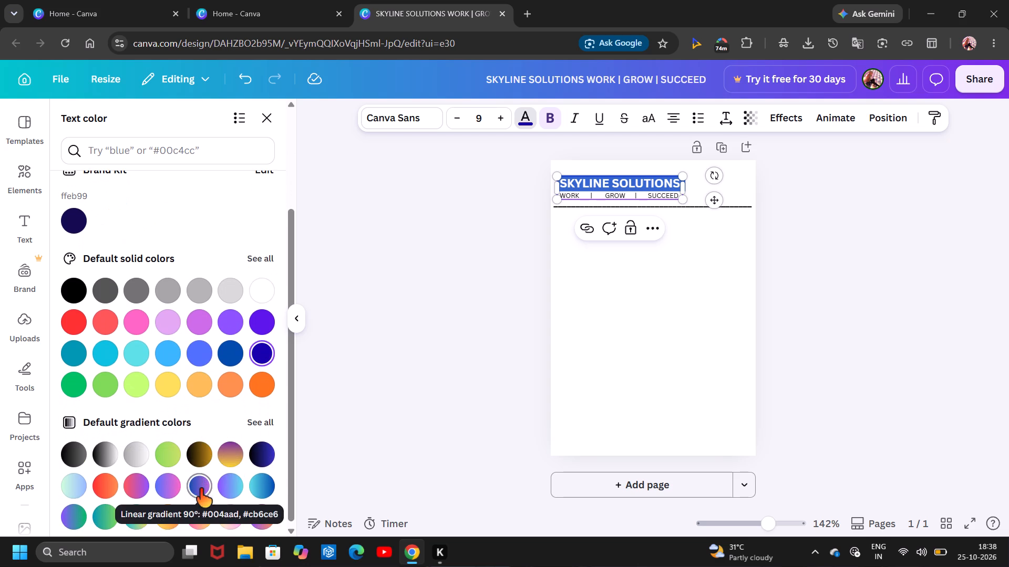
click(251, 249)
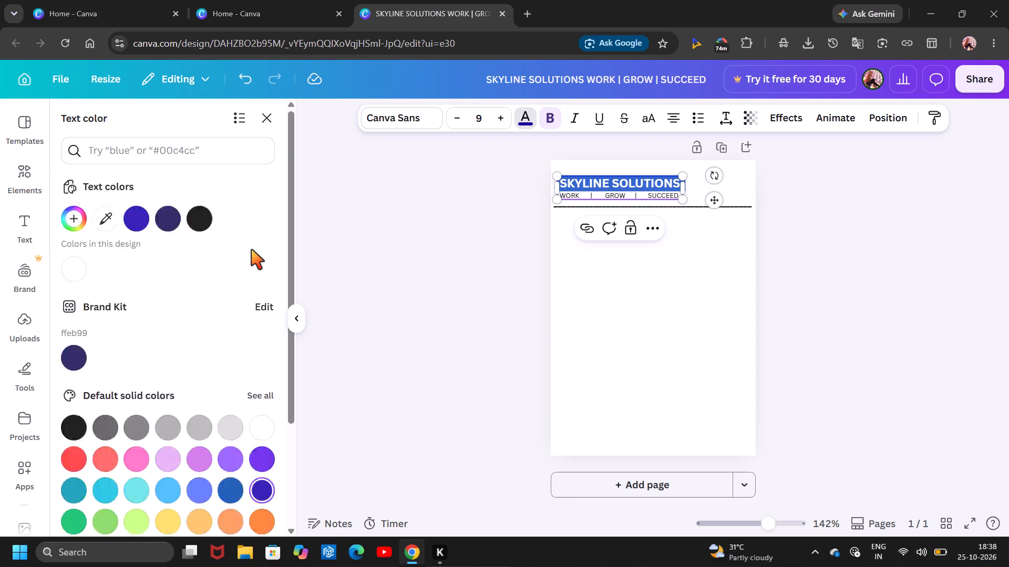
click(102, 152)
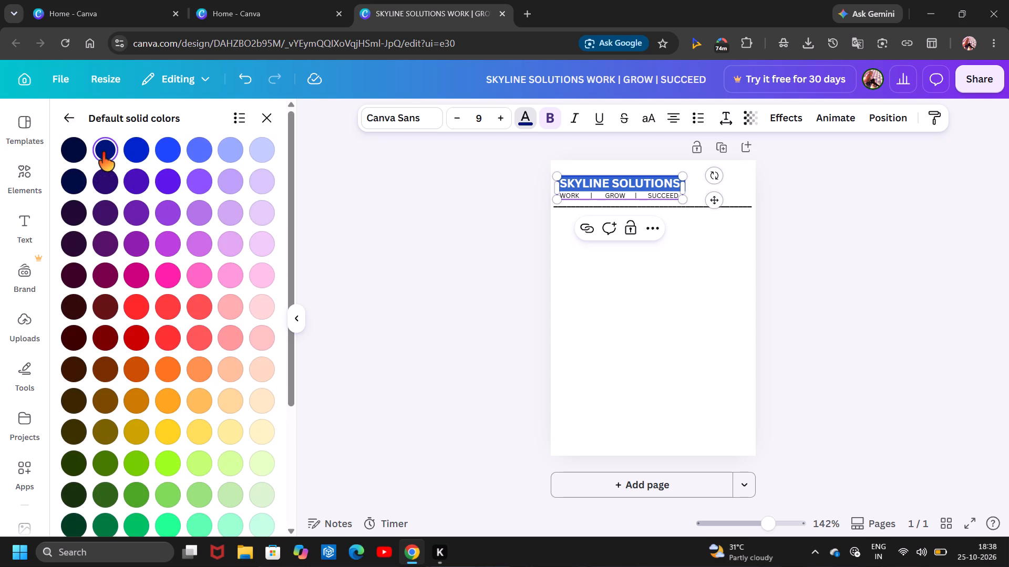
click(104, 142)
Color the entire tagline WORK | GROW | SUCCEED in Twilight blue #00167a, matching the company name.
click(464, 258)
click(671, 298)
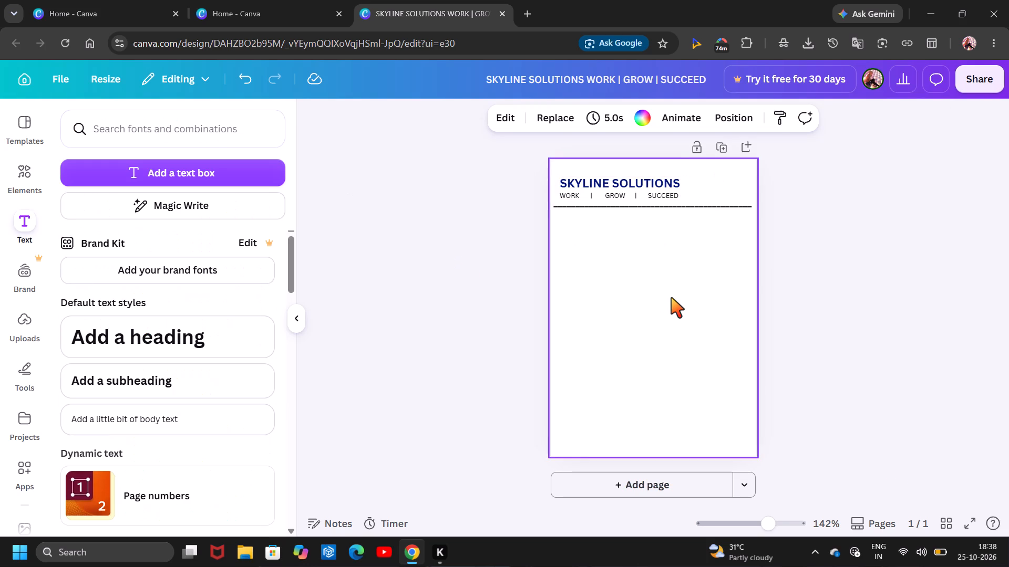
double_click(558, 193)
drag(561, 194, 656, 194)
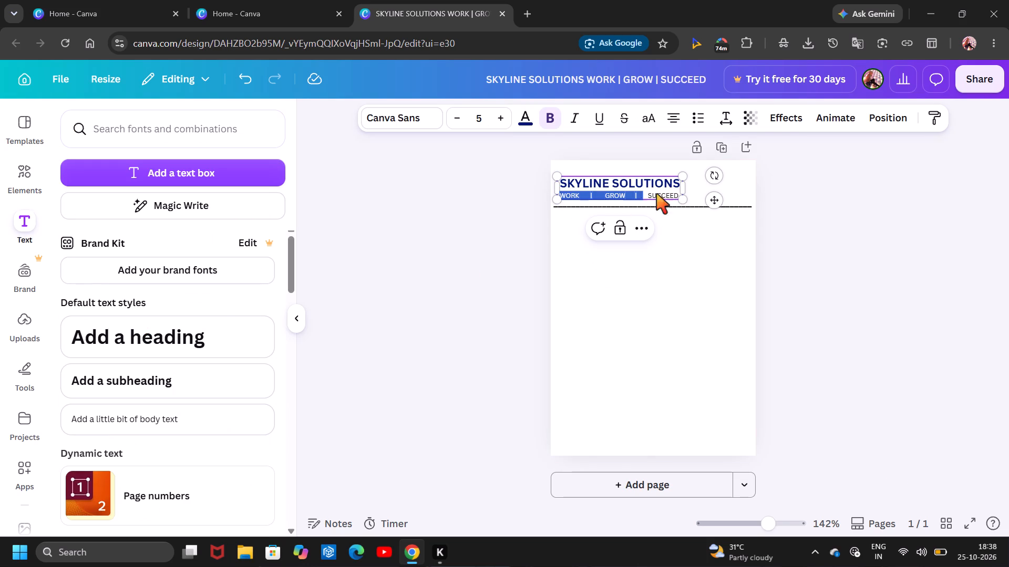
drag(656, 194, 688, 199)
drag(688, 199, 683, 212)
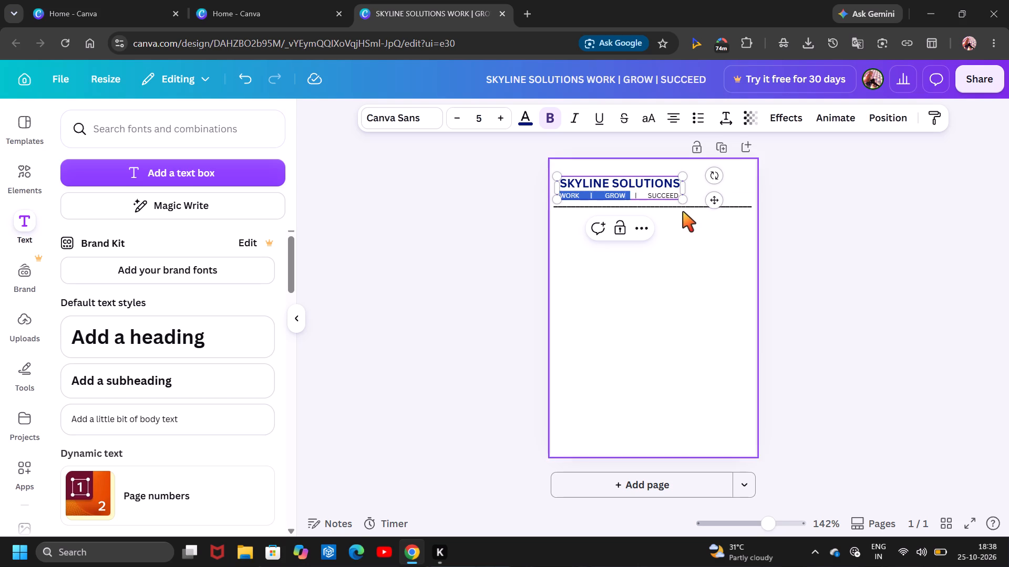
drag(683, 212, 676, 203)
click(654, 193)
drag(654, 193, 655, 193)
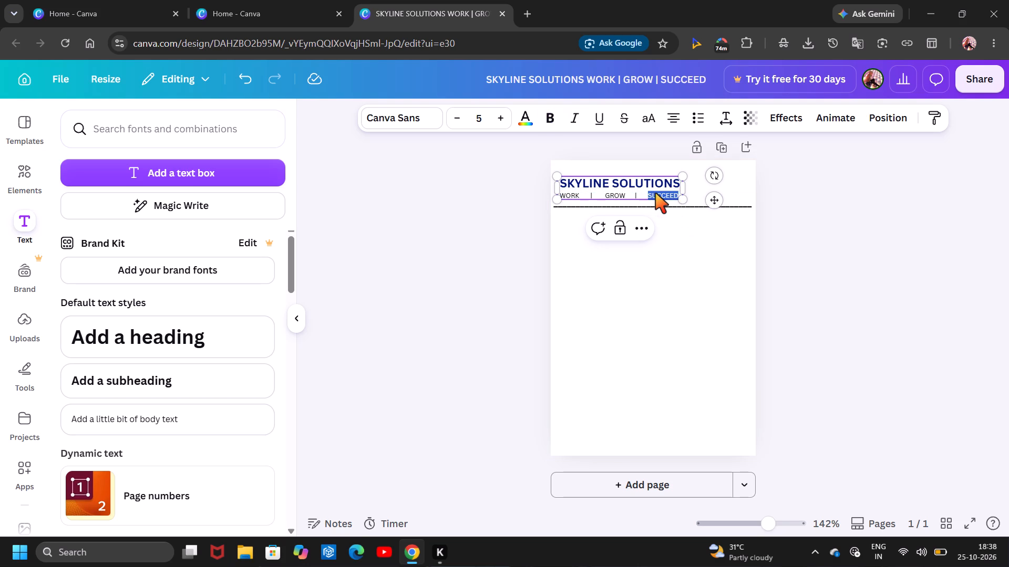
drag(655, 193, 572, 196)
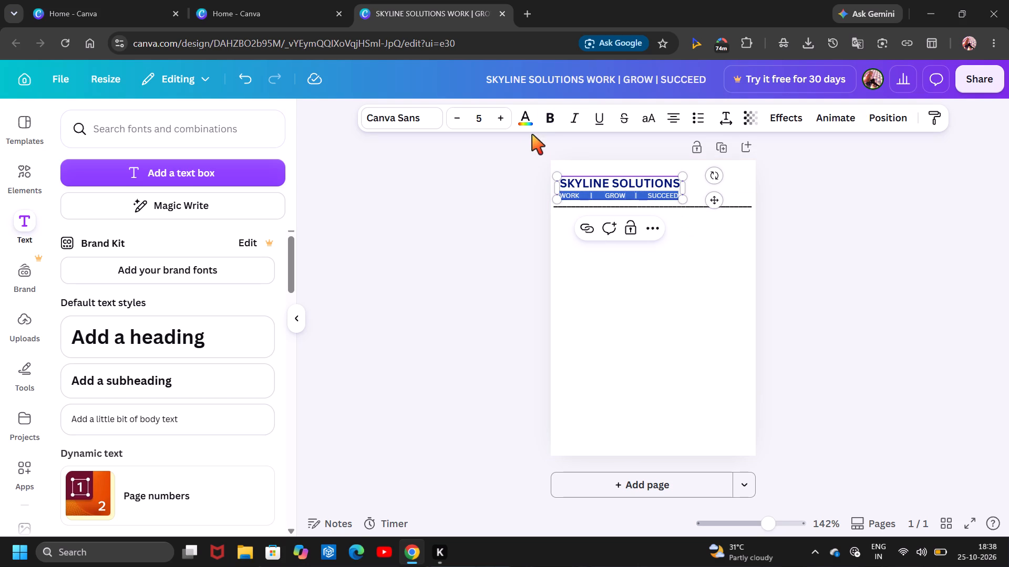
click(526, 123)
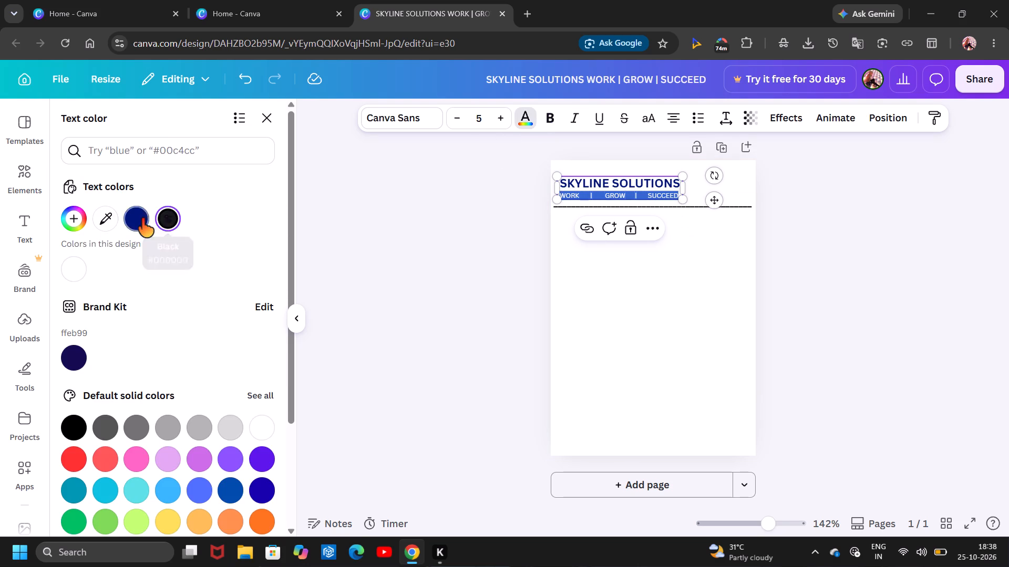
click(141, 218)
click(457, 311)
click(457, 311)
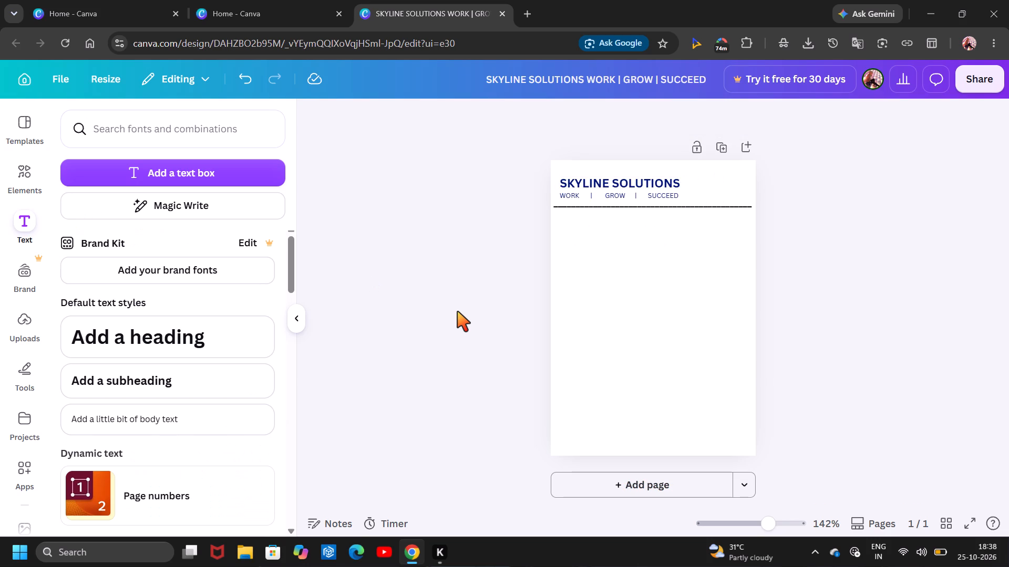
Delete the leading space before SKYLINE in the company name.
click(571, 182)
click(562, 185)
click(562, 185)
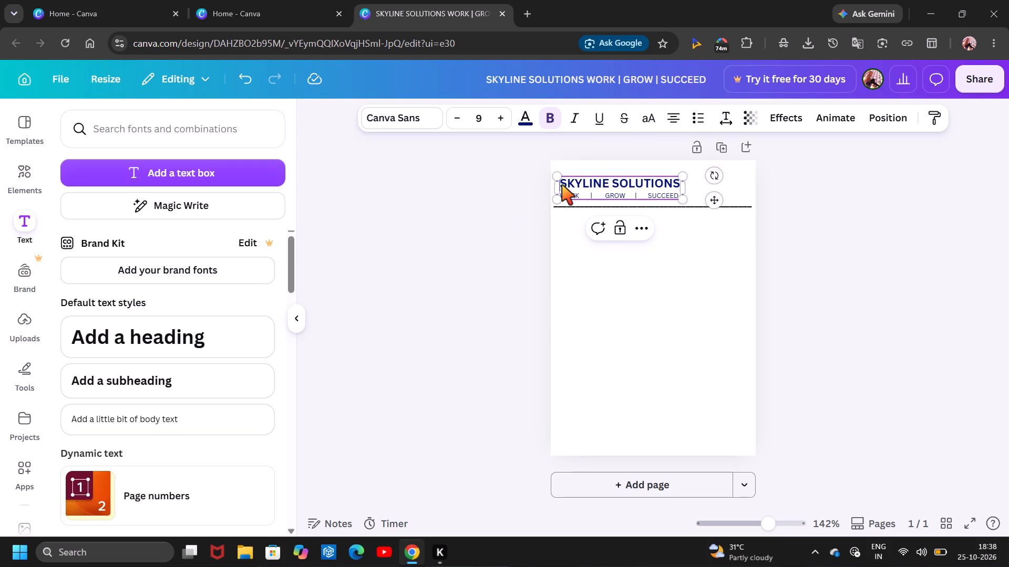
key(BackSpace)
click(646, 309)
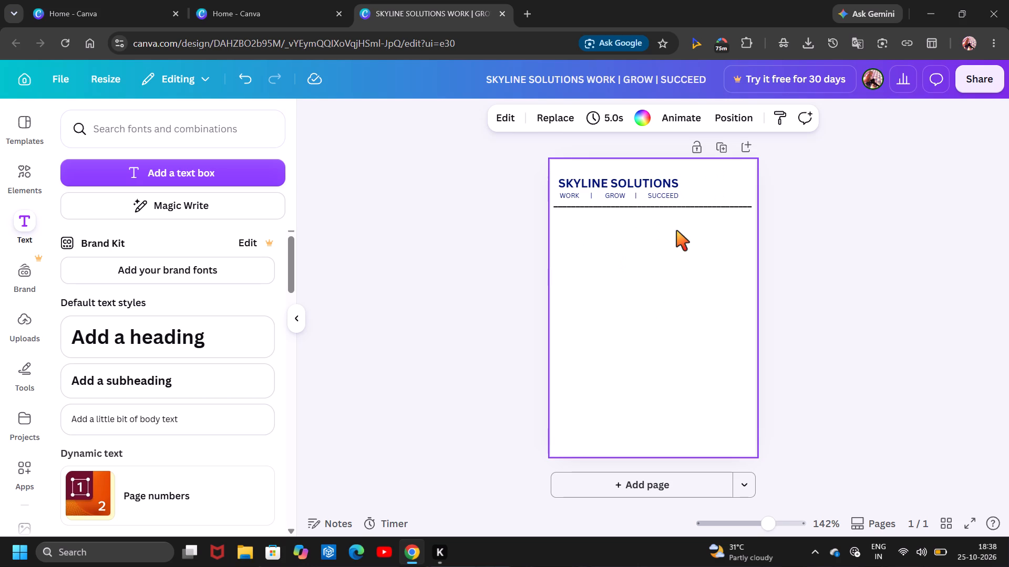
Insert an extra space between SKYLINE and SOLUTIONS in the company name.
click(613, 183)
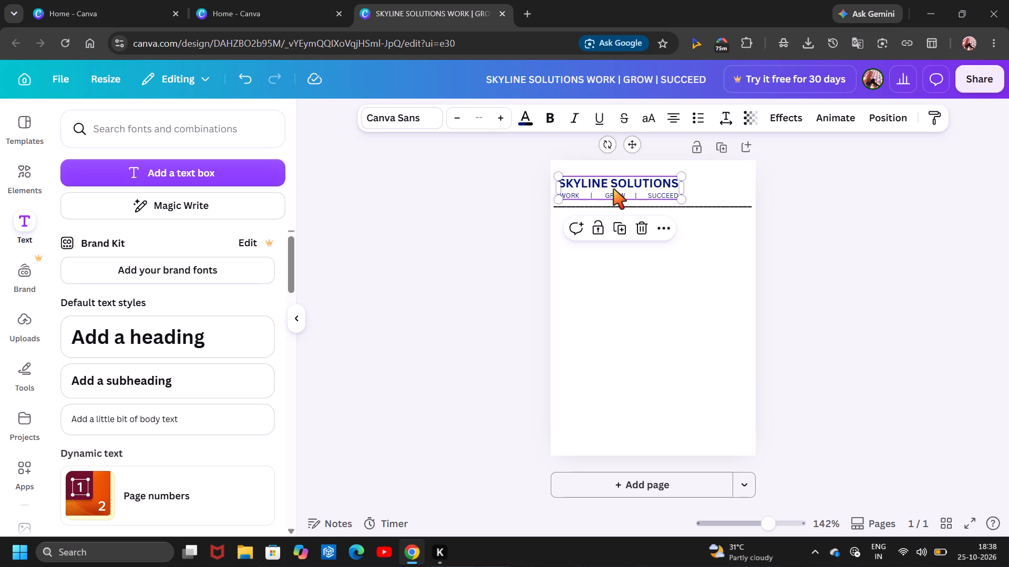
click(610, 182)
click(610, 182)
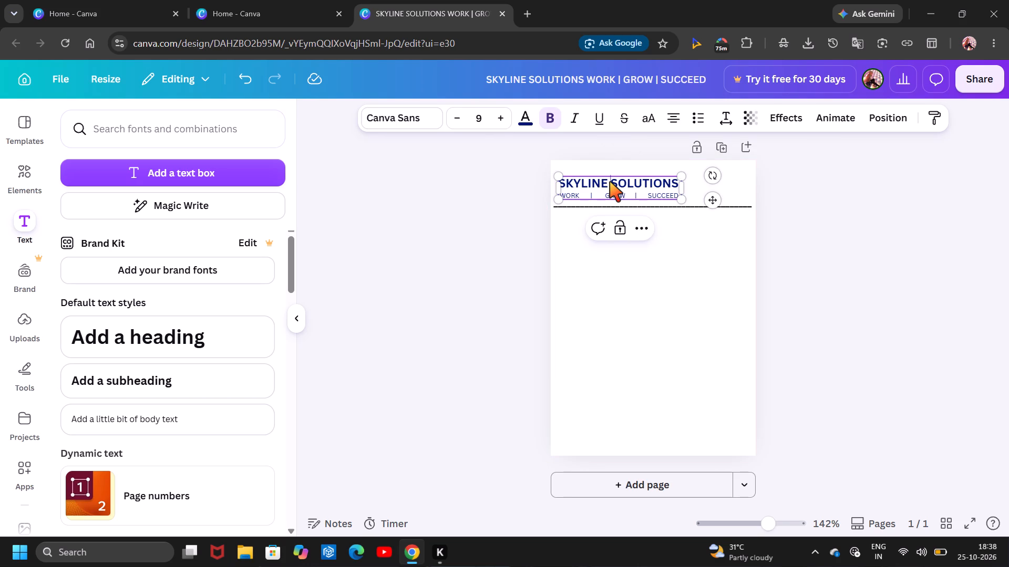
key(space)
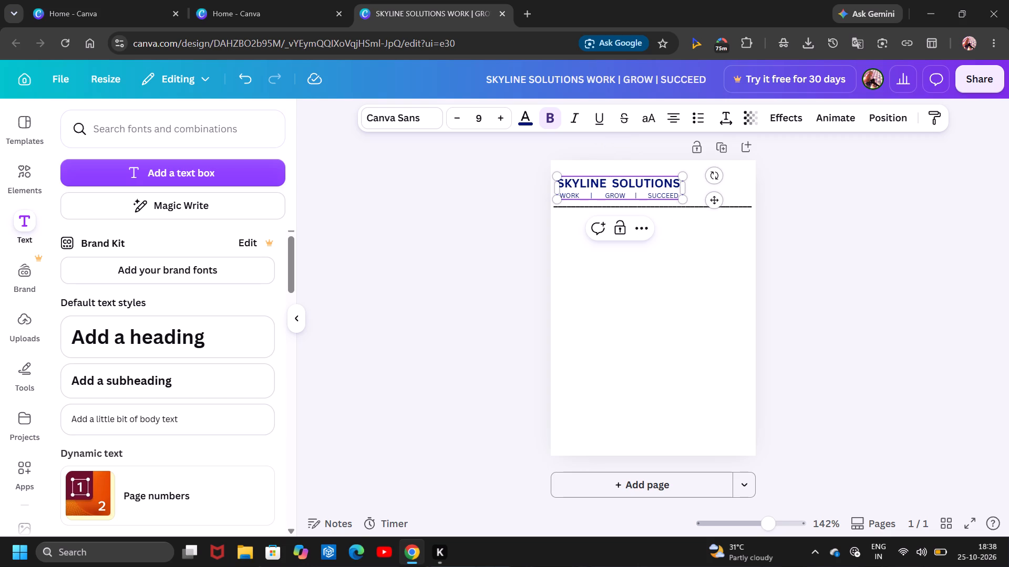
click(688, 279)
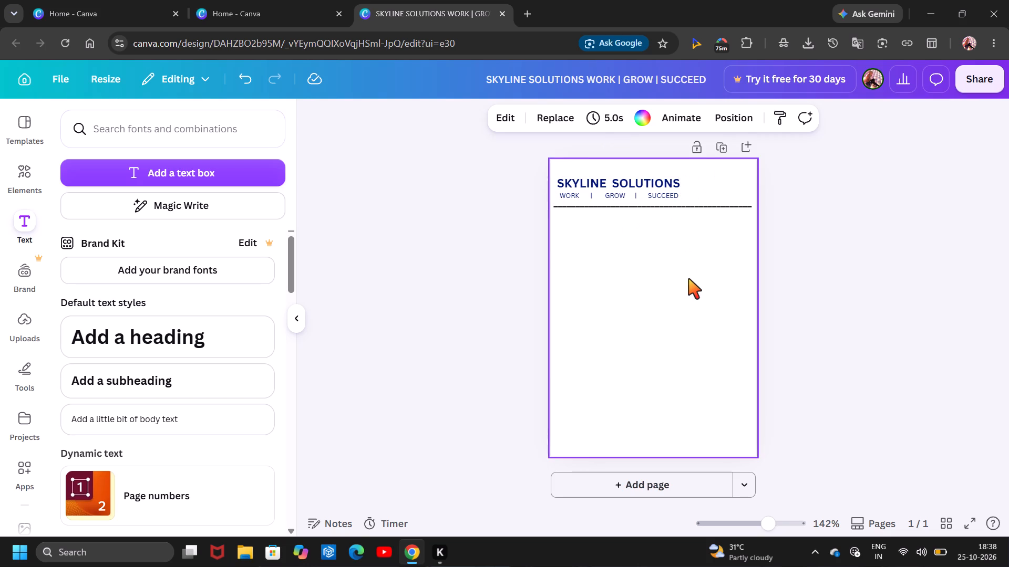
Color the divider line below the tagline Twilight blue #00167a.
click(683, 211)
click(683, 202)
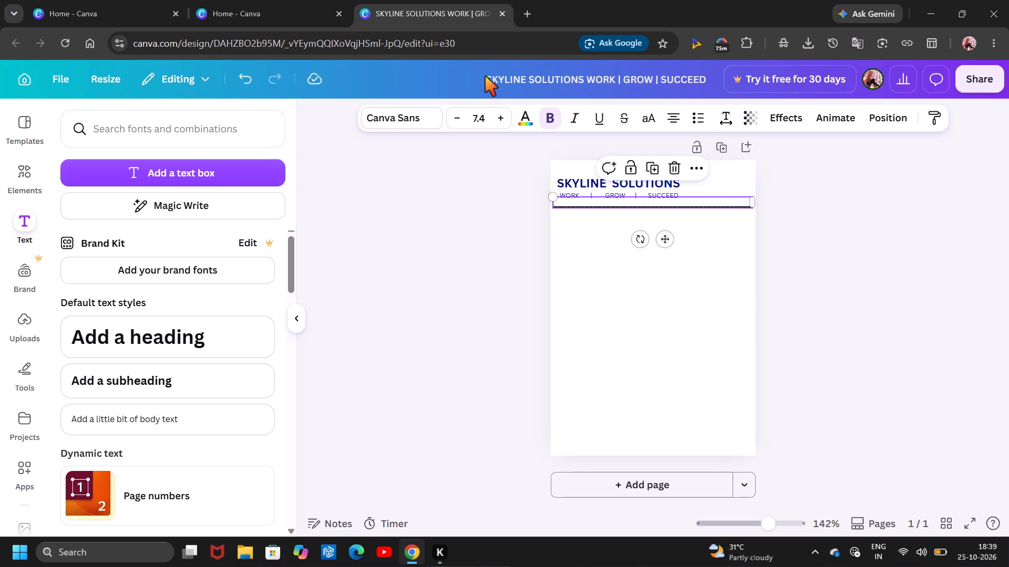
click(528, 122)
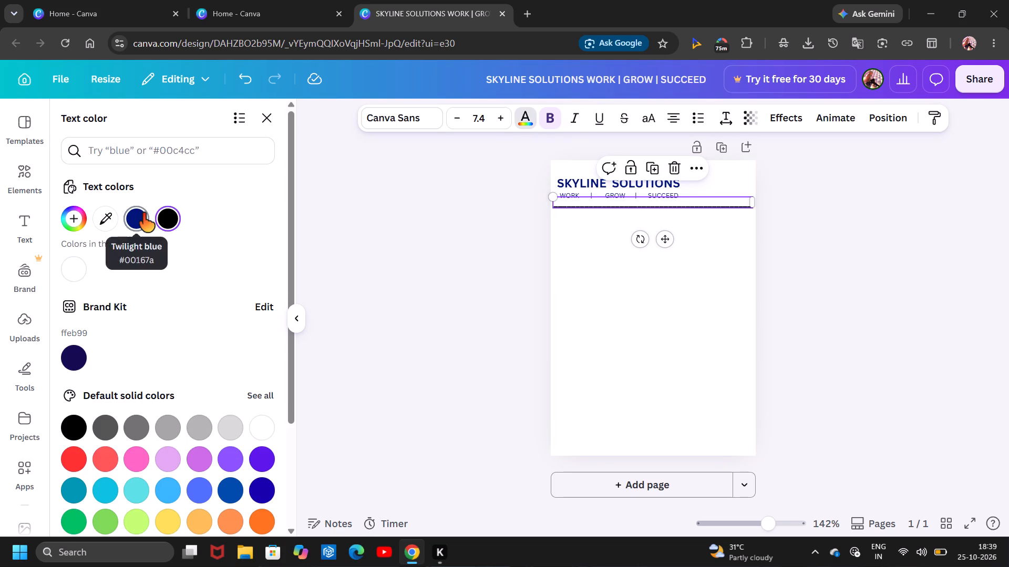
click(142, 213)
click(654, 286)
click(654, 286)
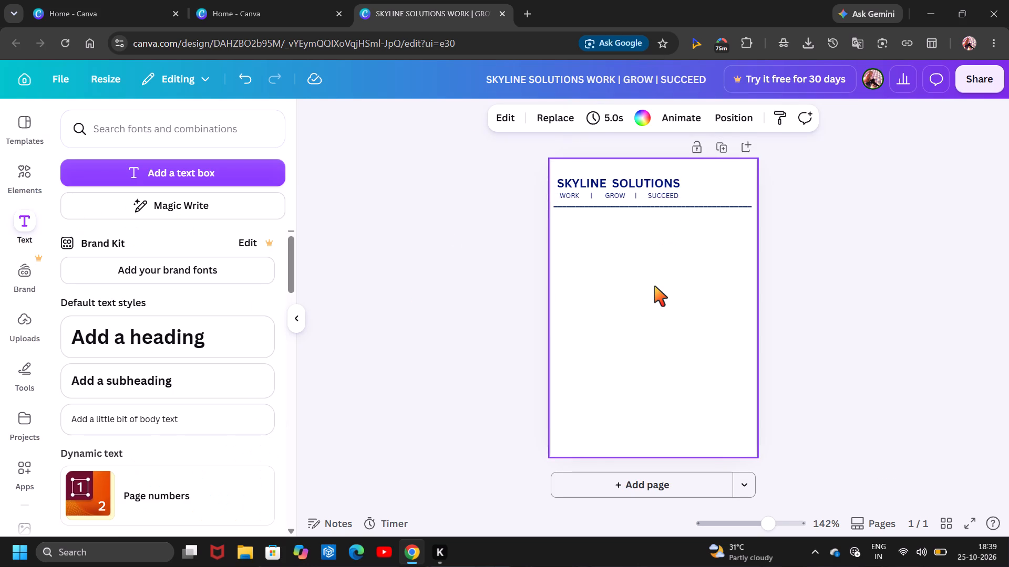
Delete the text-based divider line below the tagline.
click(627, 204)
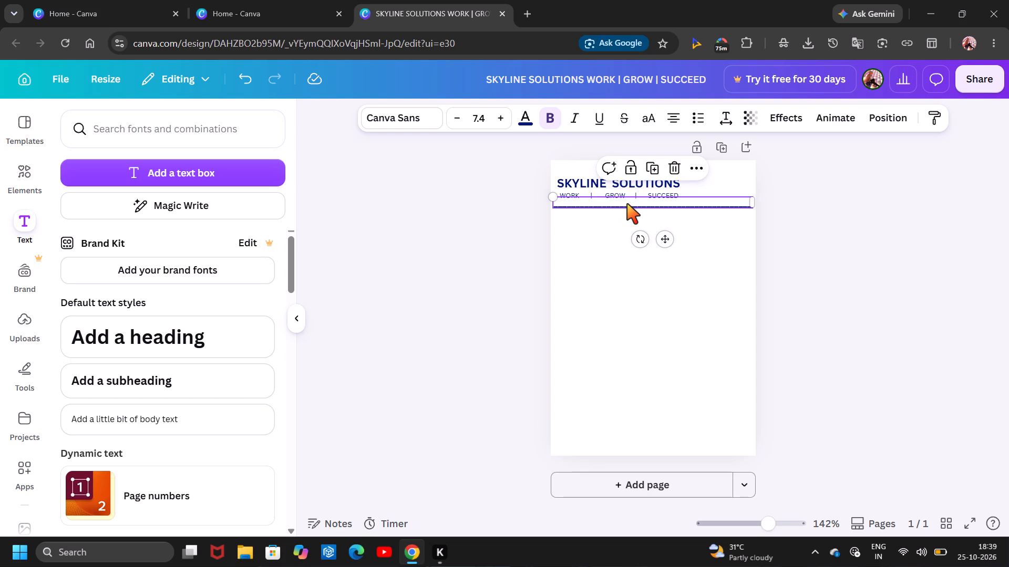
click(677, 175)
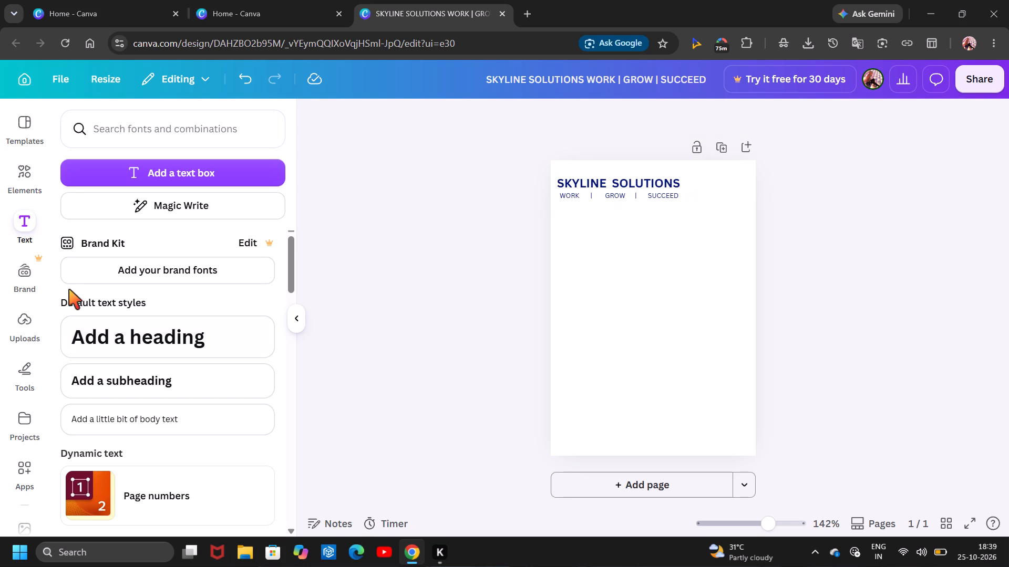
Search the elements library for LINES.
click(15, 179)
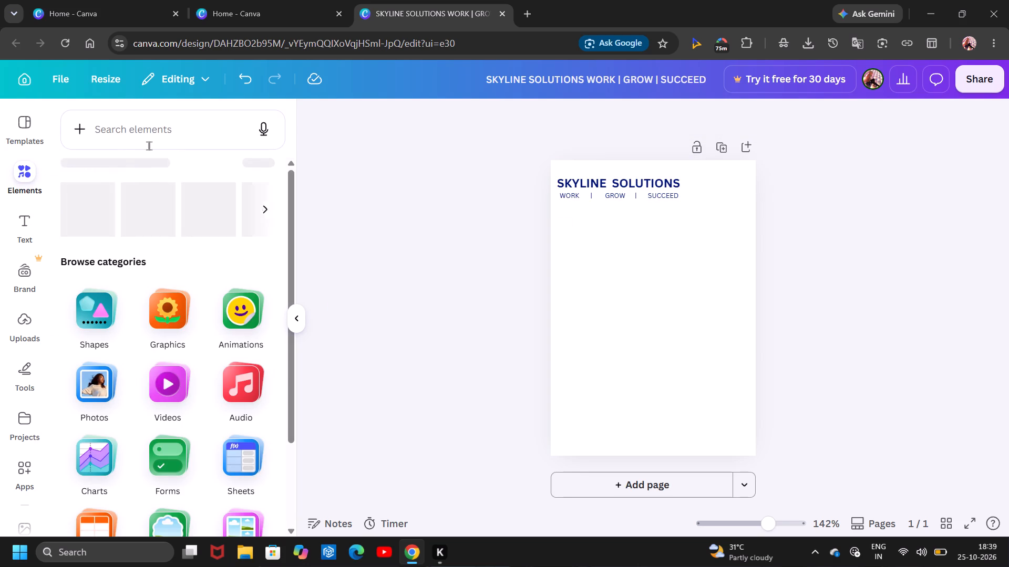
click(151, 141)
click(150, 124)
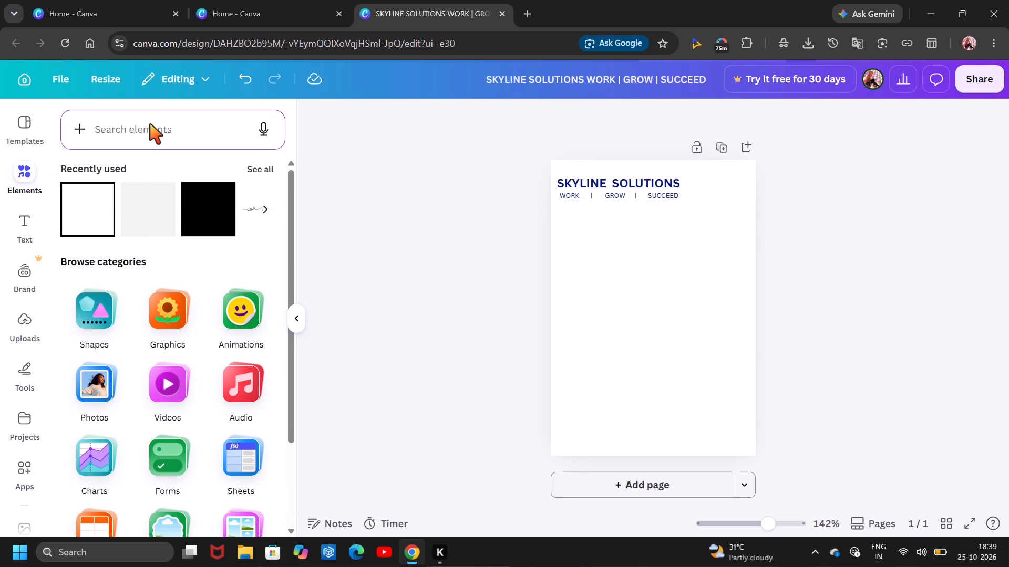
text(LINES)
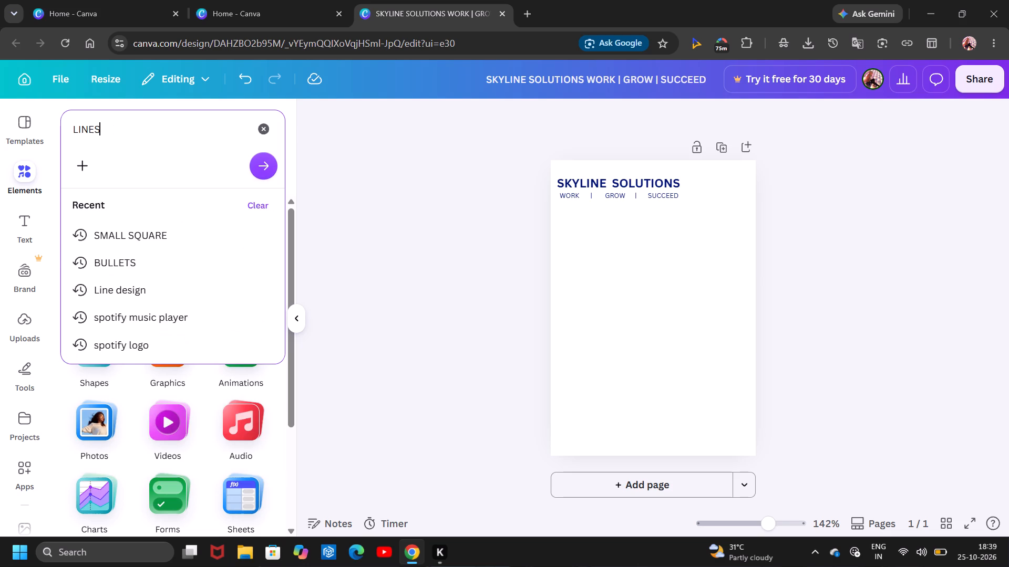
key(Return)
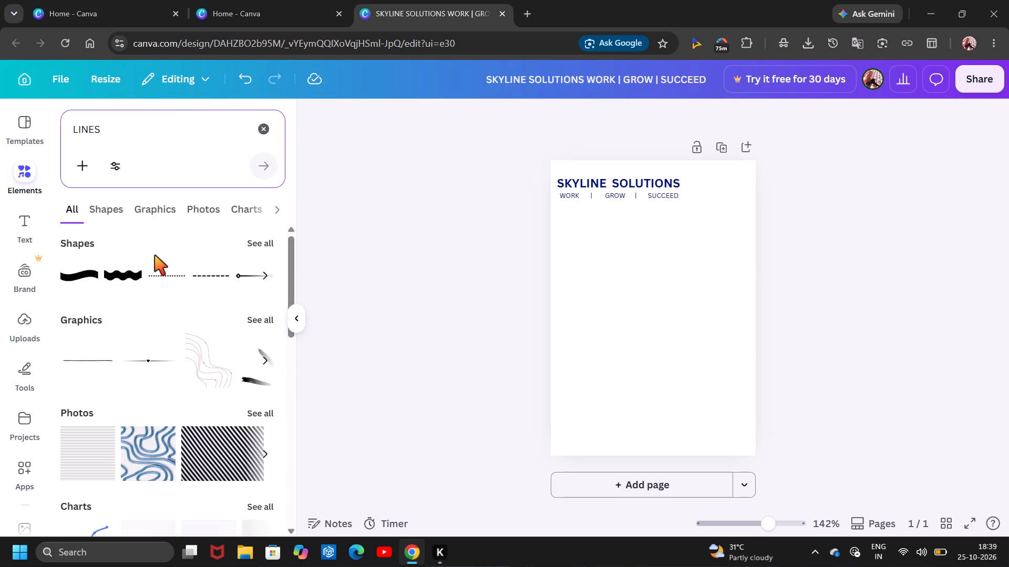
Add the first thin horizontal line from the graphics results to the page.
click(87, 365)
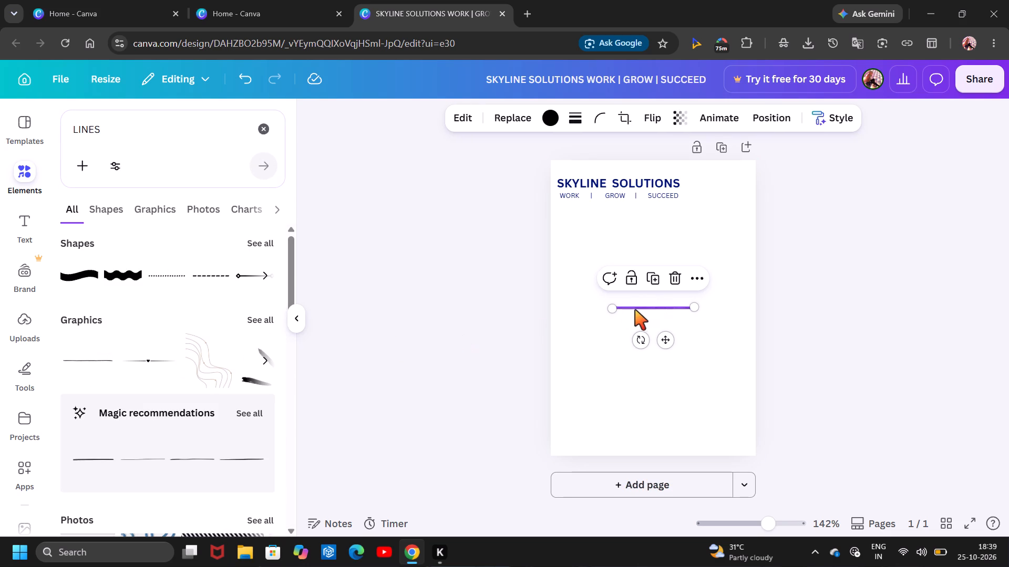
Show all line shapes and add the solid line with a single arrowhead at its right end to the page.
scroll(120, 338, down, 1)
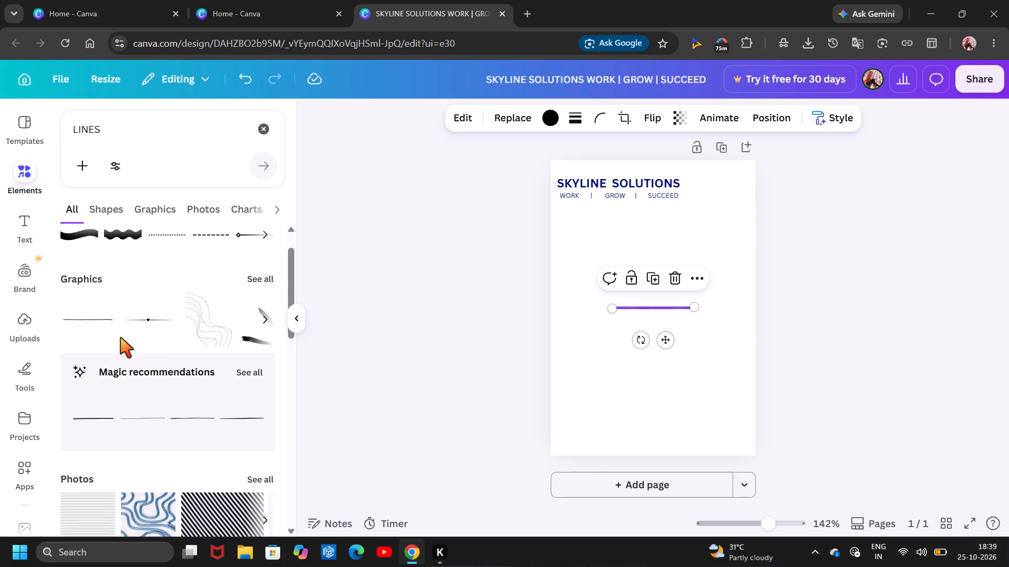
scroll(120, 338, down, 4)
scroll(120, 338, up, 5)
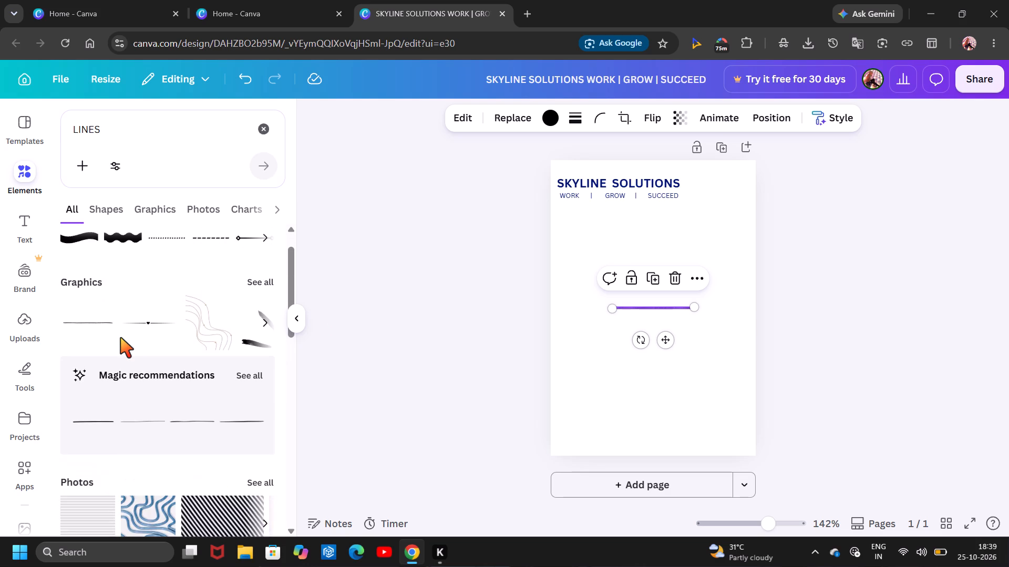
click(262, 237)
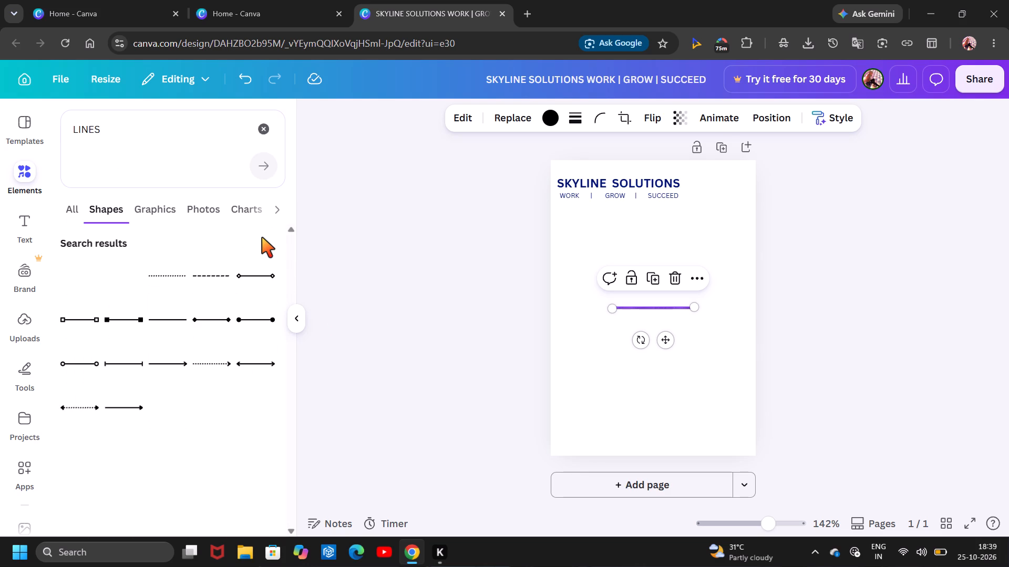
click(178, 361)
click(871, 381)
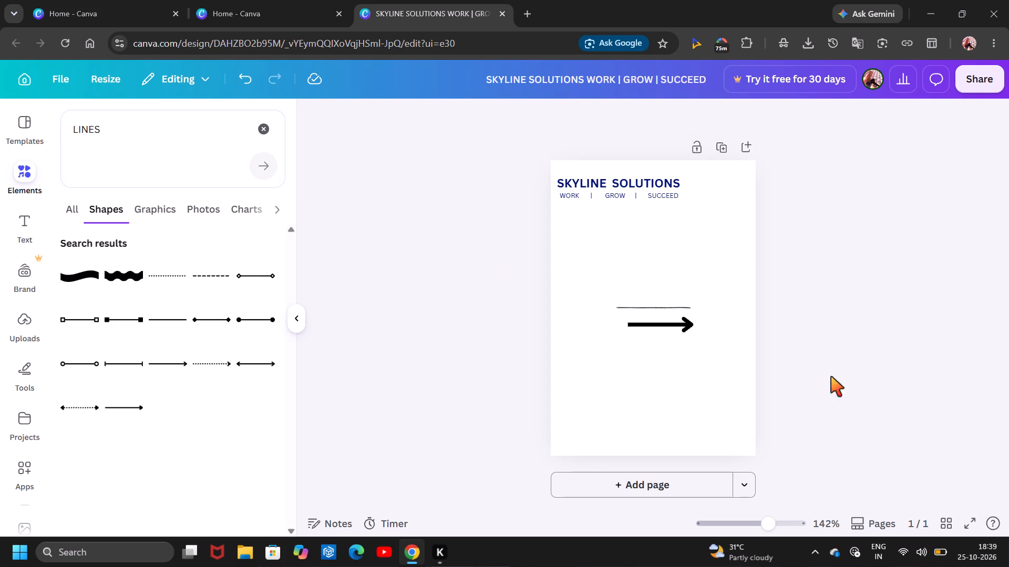
Set the arrow line's stroke weight to 1.
click(665, 325)
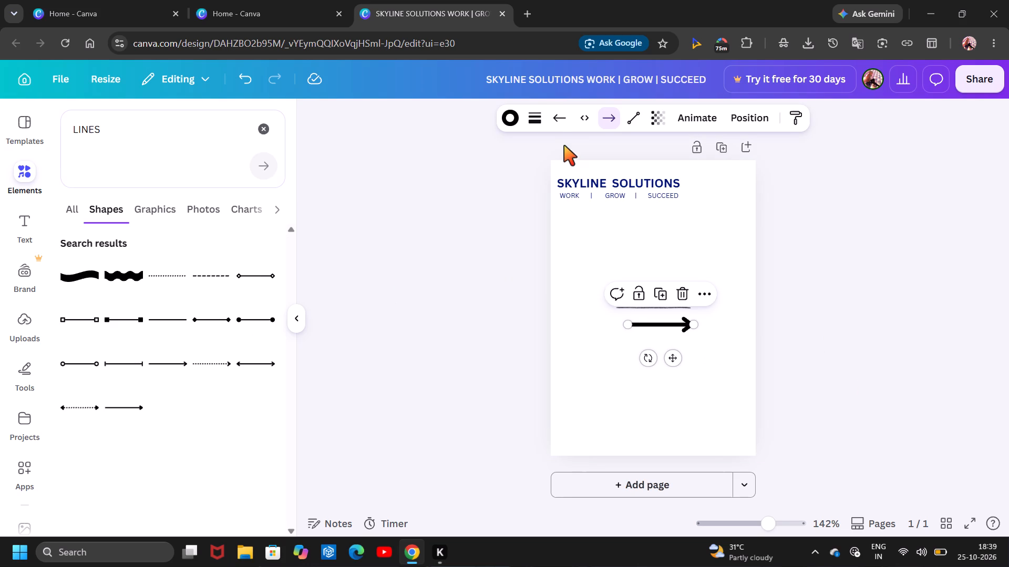
click(542, 121)
drag(450, 243, 427, 245)
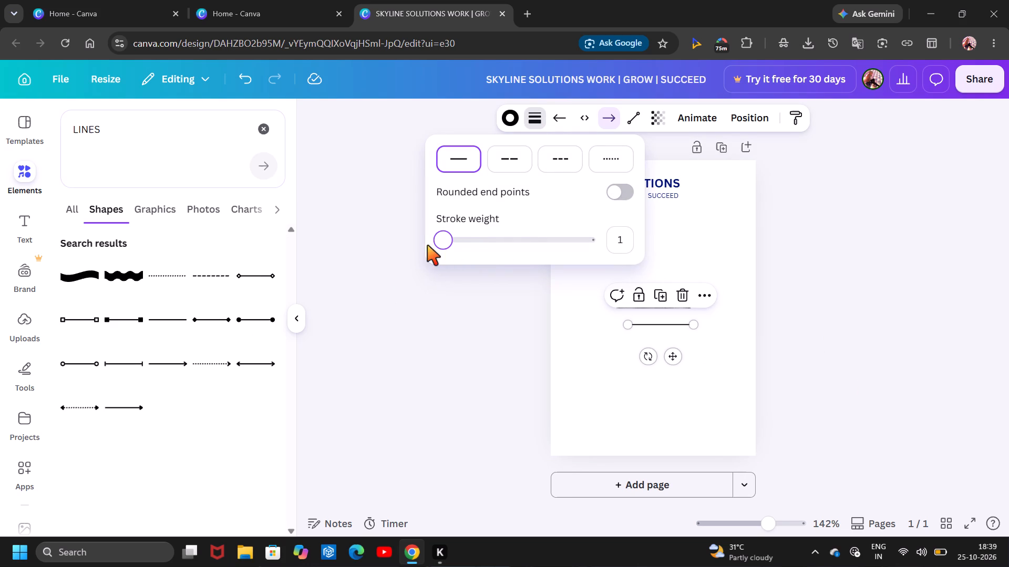
click(847, 361)
click(730, 389)
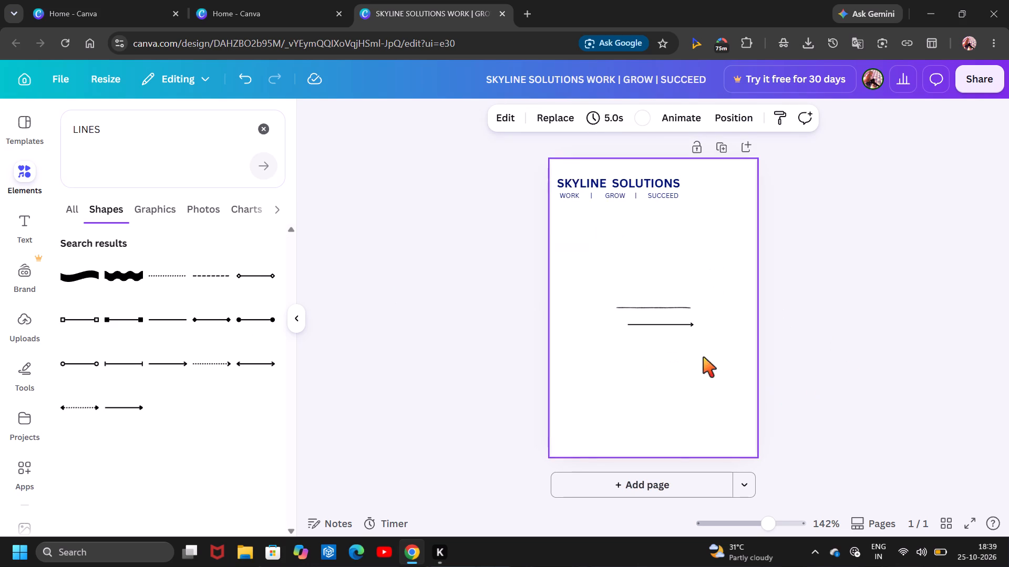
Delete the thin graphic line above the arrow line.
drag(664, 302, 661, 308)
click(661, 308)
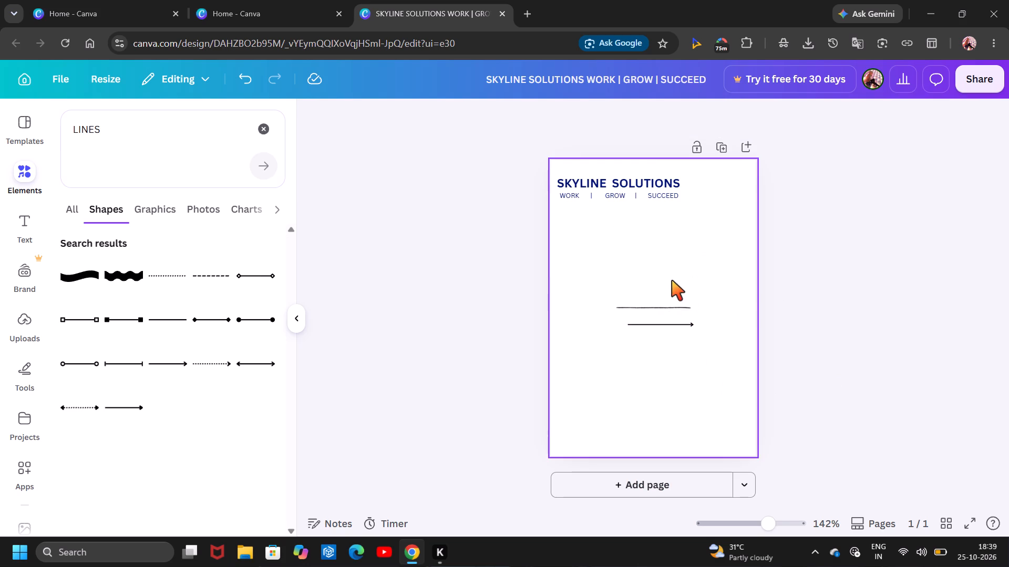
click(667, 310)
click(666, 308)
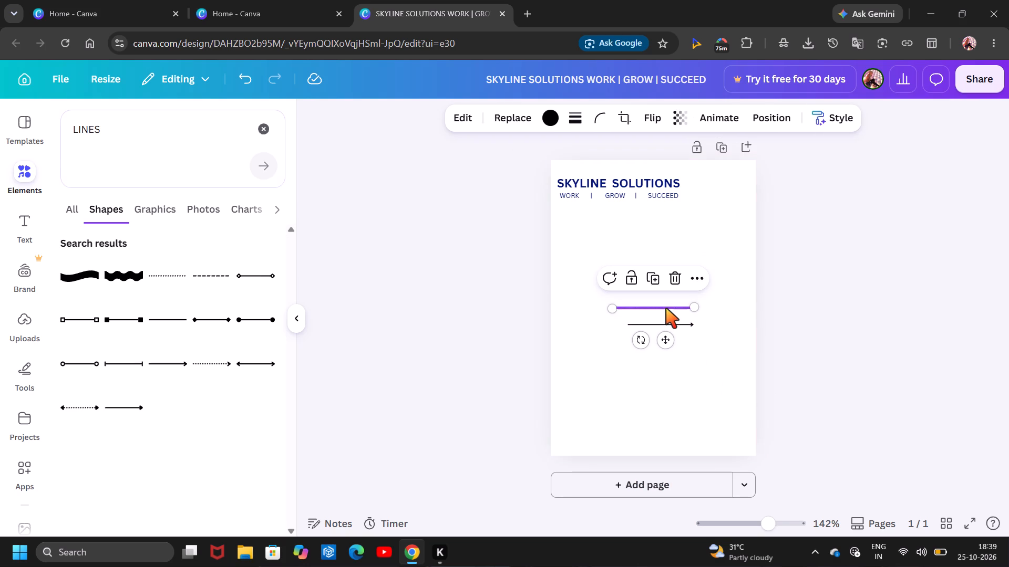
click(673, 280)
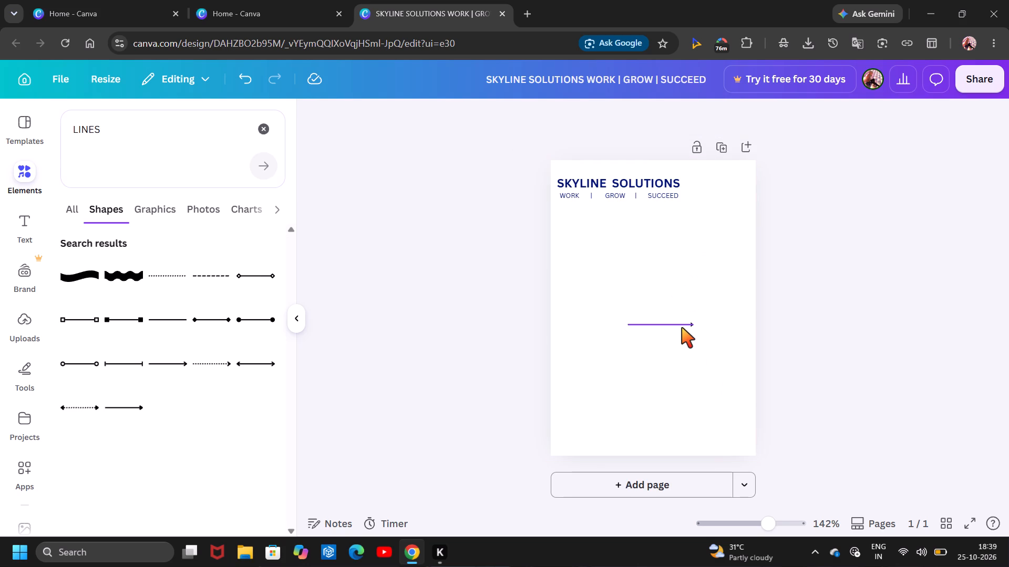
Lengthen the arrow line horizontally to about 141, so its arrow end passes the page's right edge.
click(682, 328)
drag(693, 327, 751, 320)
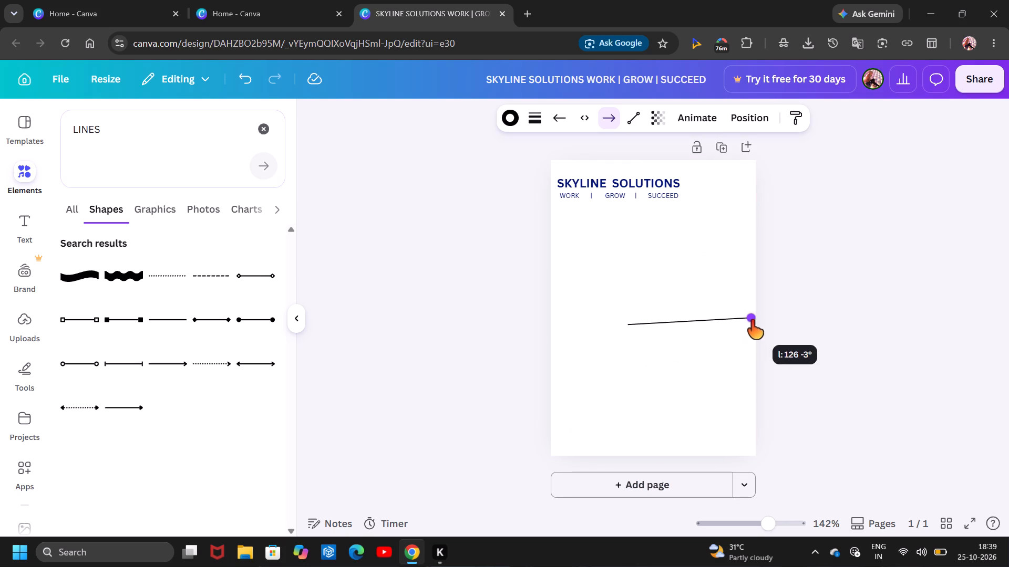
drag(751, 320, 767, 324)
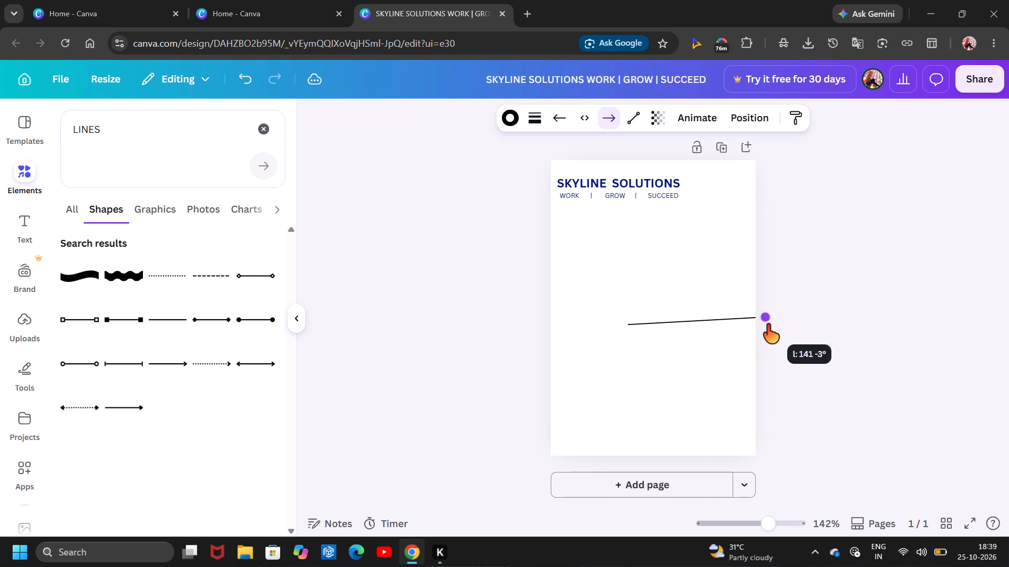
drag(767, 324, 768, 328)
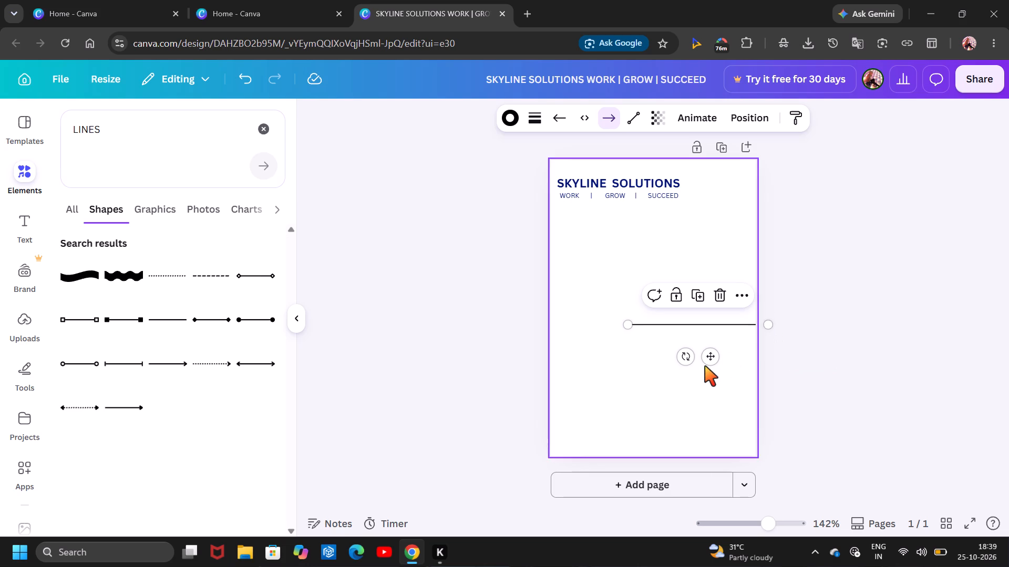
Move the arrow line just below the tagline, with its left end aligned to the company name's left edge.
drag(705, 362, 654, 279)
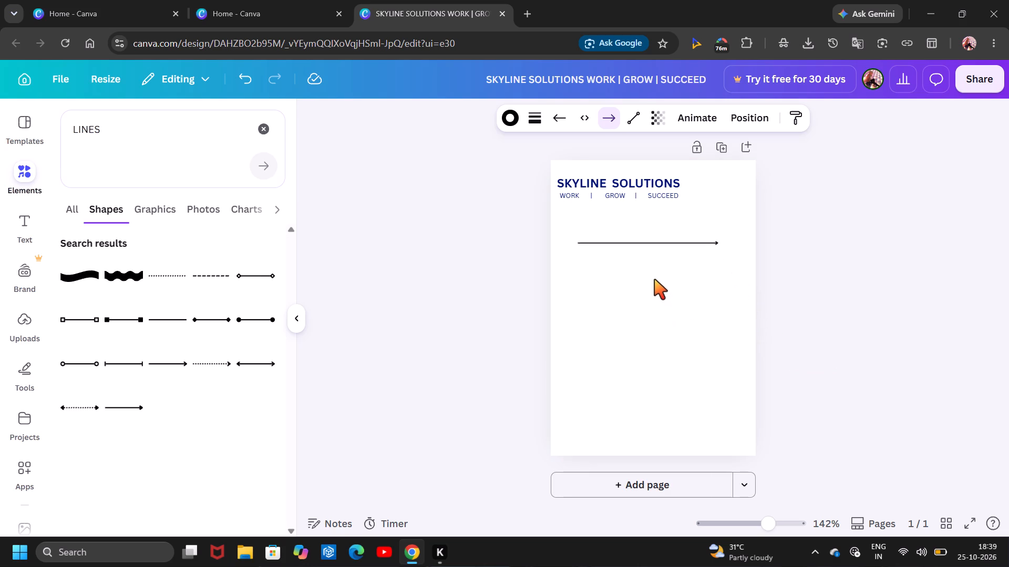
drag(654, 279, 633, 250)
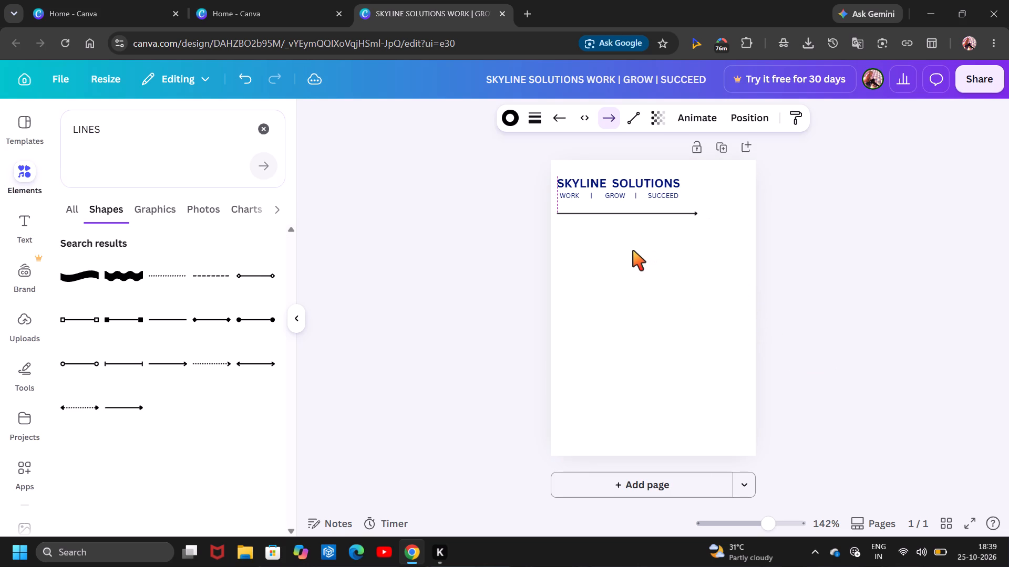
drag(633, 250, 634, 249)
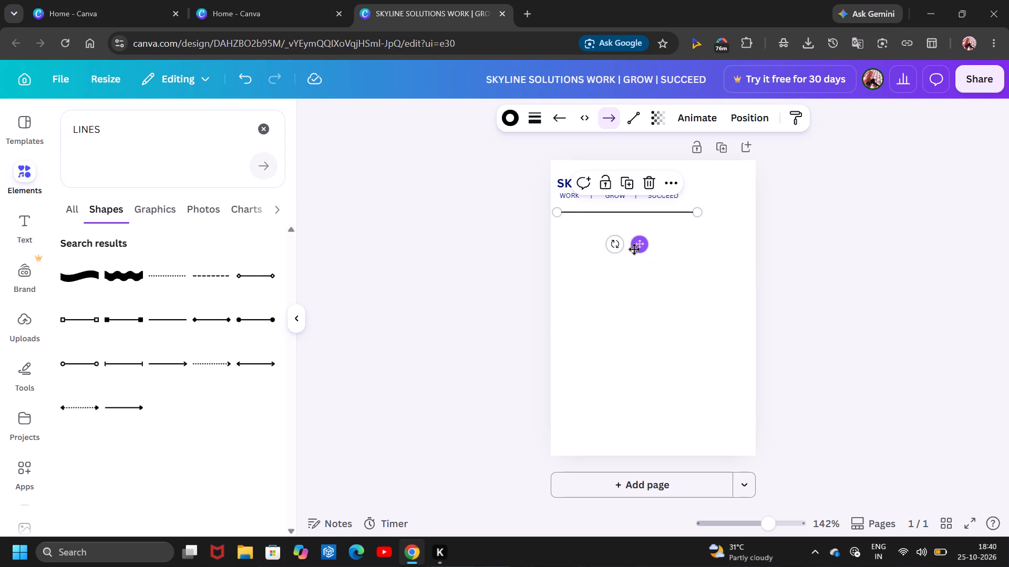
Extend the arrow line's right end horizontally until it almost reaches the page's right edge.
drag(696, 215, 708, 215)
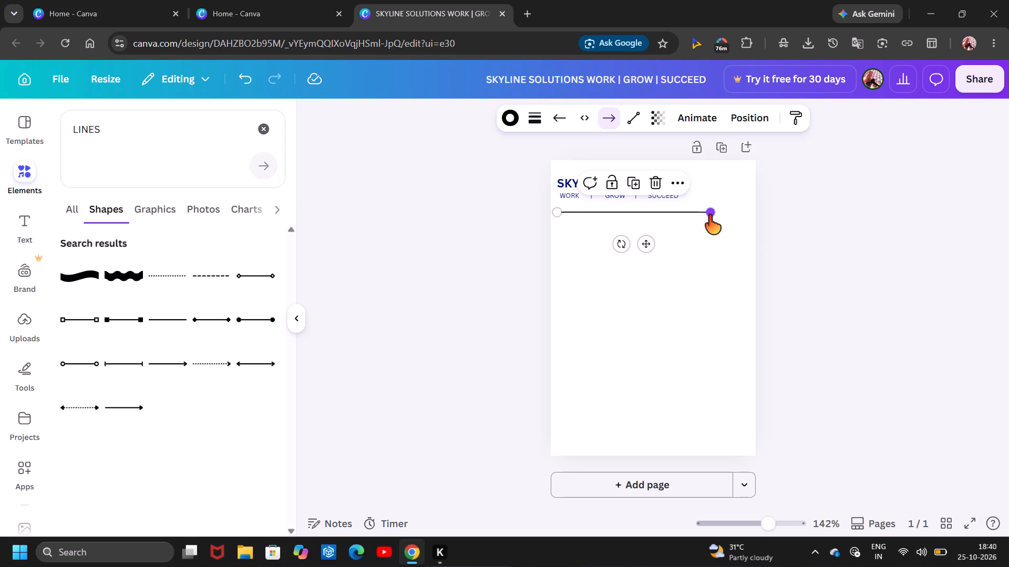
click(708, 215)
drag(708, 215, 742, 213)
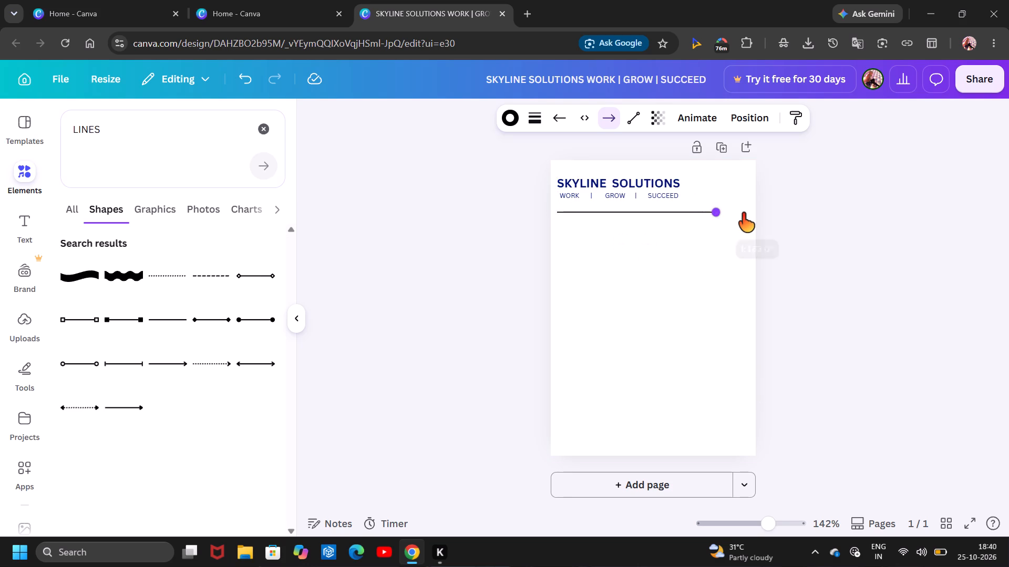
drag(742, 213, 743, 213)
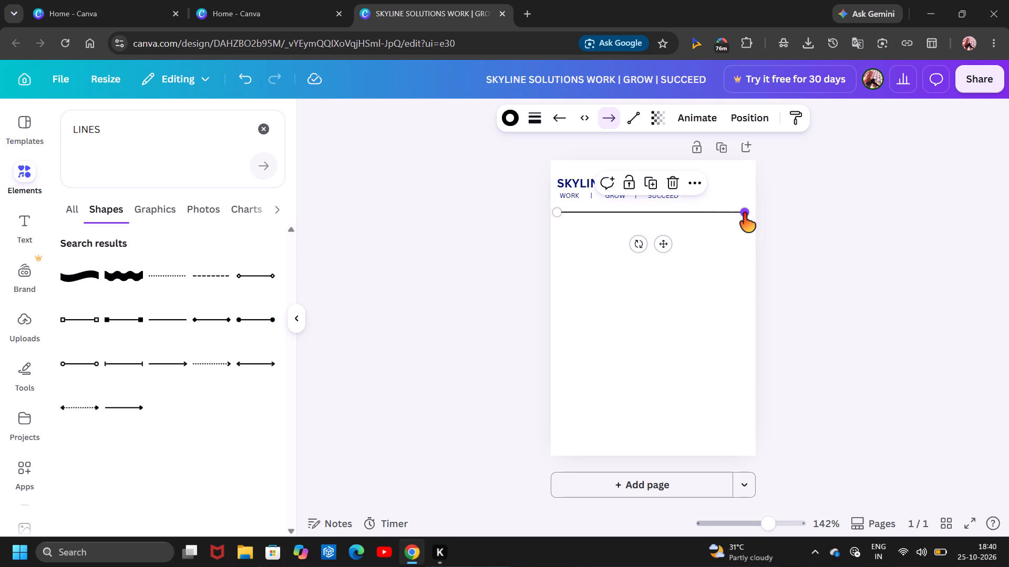
Delete the arrow line below the tagline.
click(674, 175)
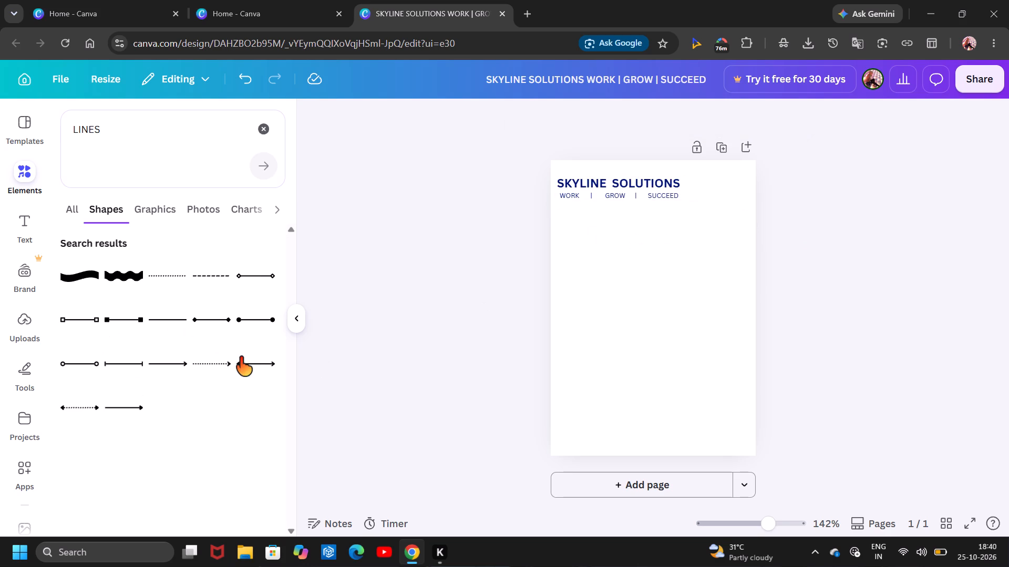
click(334, 373)
Return to all categories of the LINES search and look through the results for a suitable divider.
scroll(163, 297, up, 1)
click(266, 134)
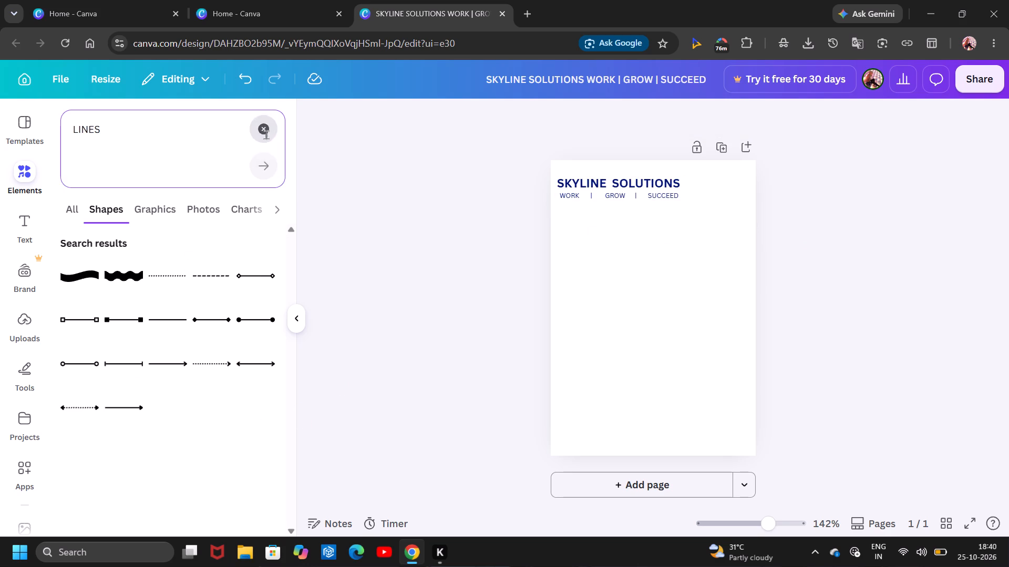
click(208, 241)
drag(208, 241, 231, 96)
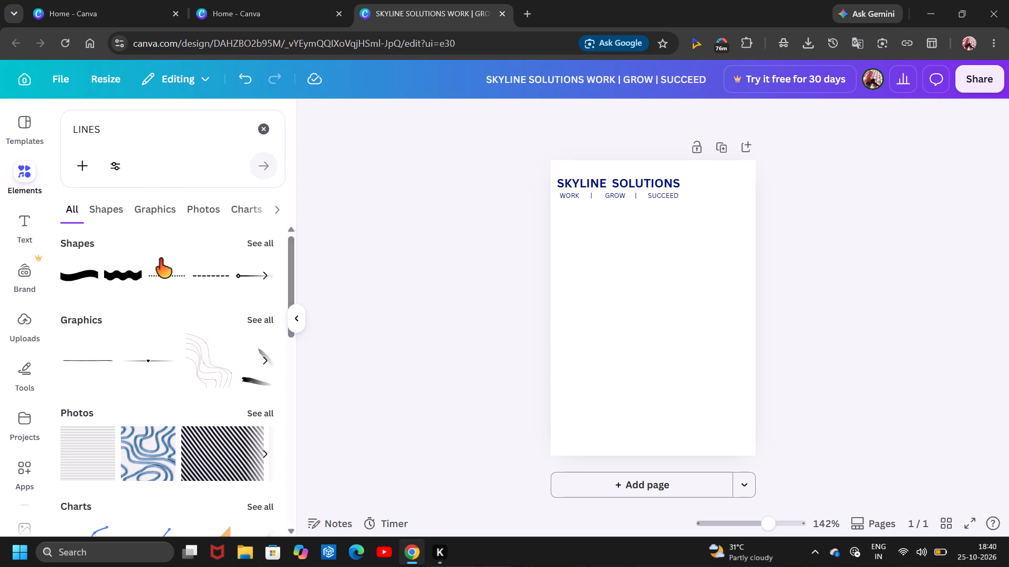
scroll(190, 337, down, 2)
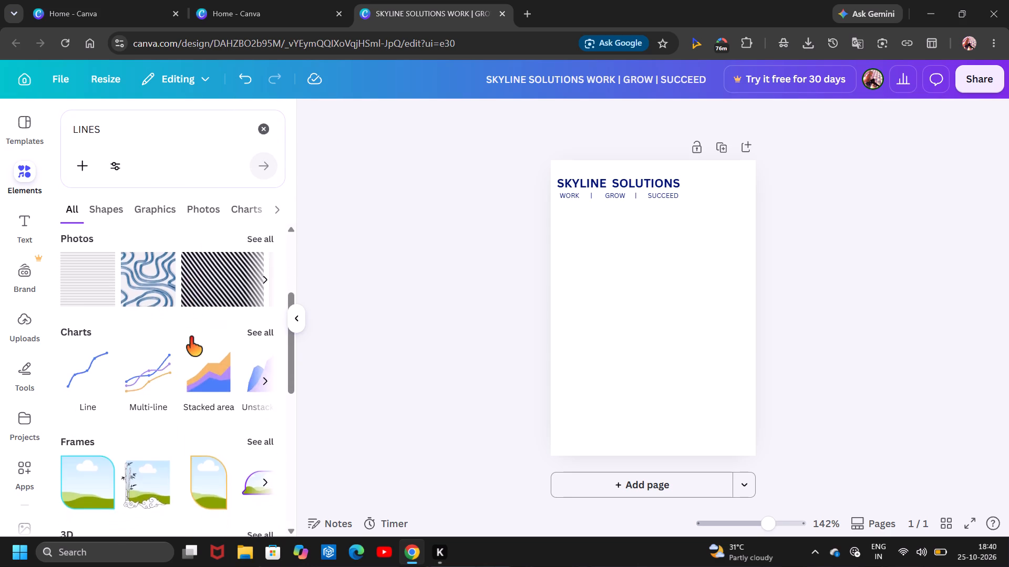
scroll(190, 337, down, 4)
scroll(190, 337, up, 4)
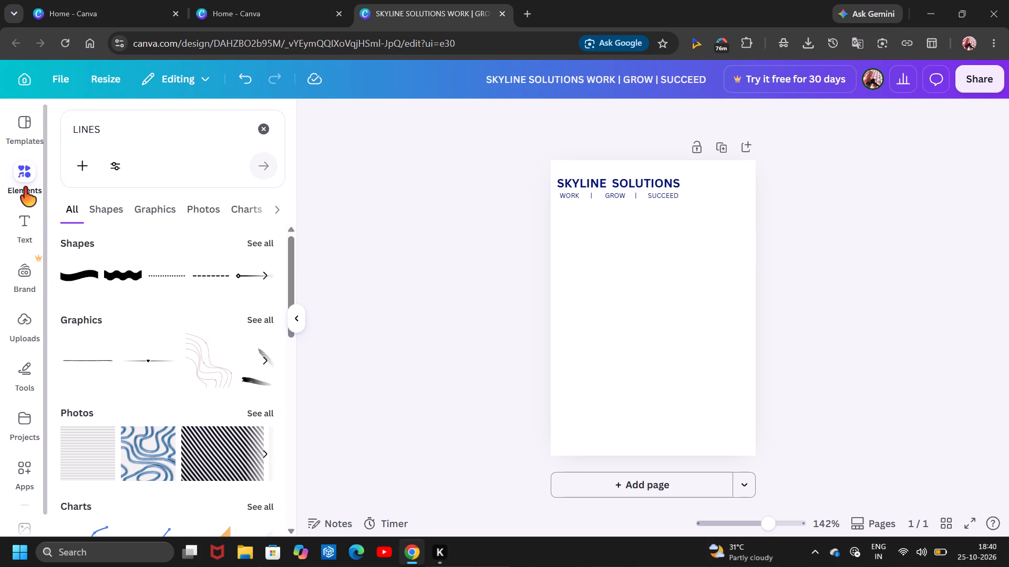
Clear the LINES search and add the plain solid line from the Shapes category's Lines to the page.
click(258, 131)
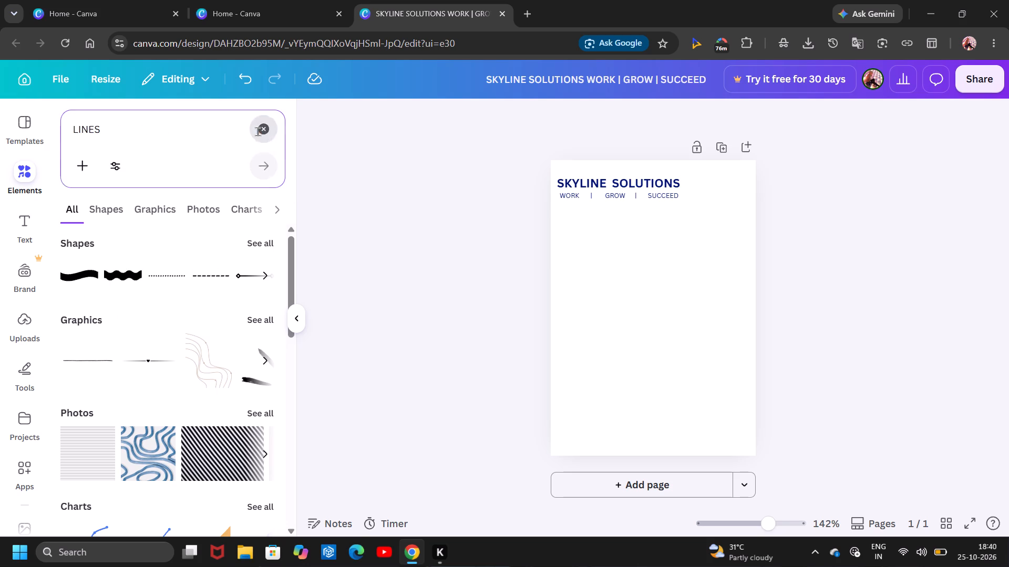
click(139, 398)
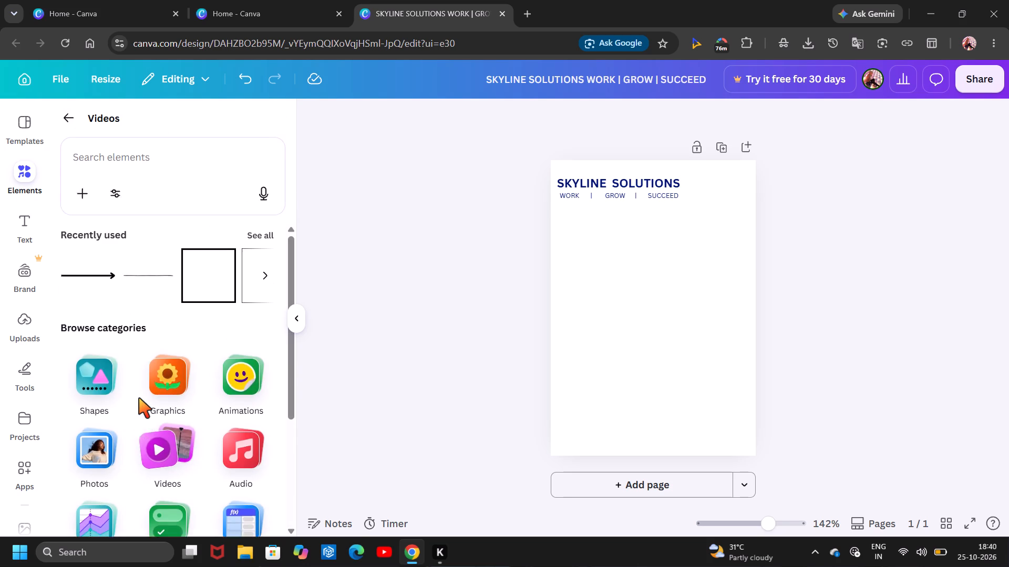
click(60, 117)
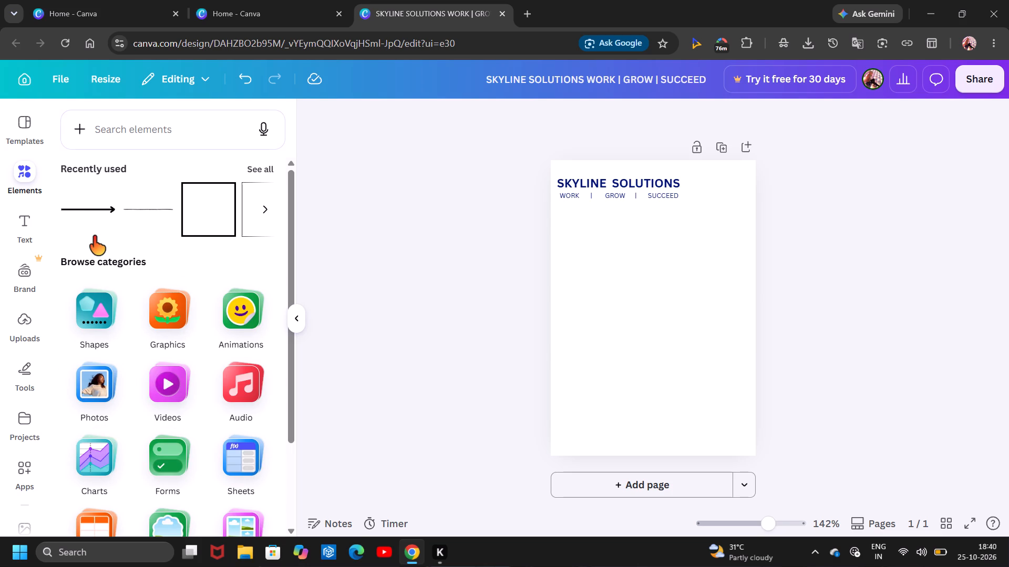
click(90, 317)
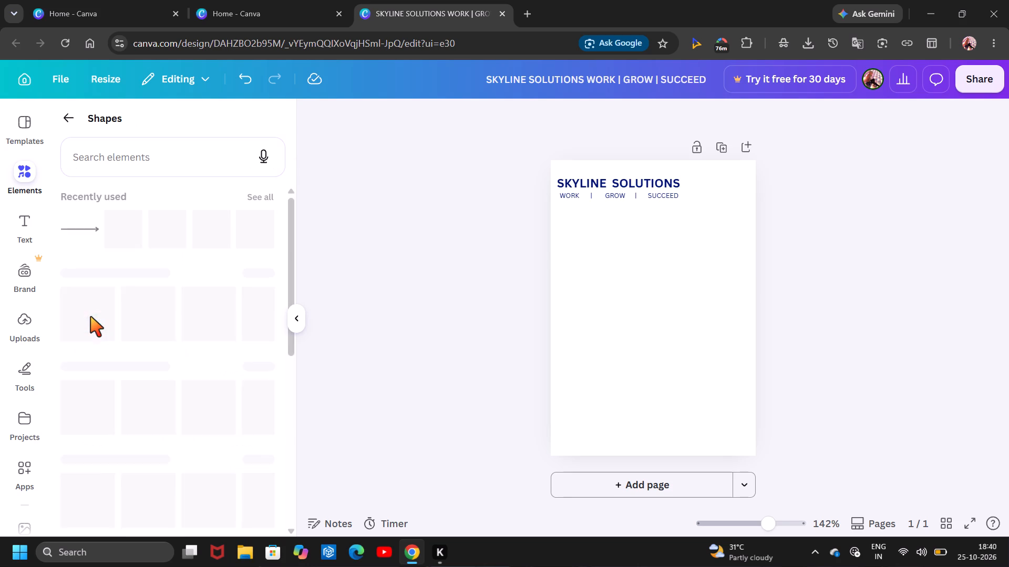
click(86, 310)
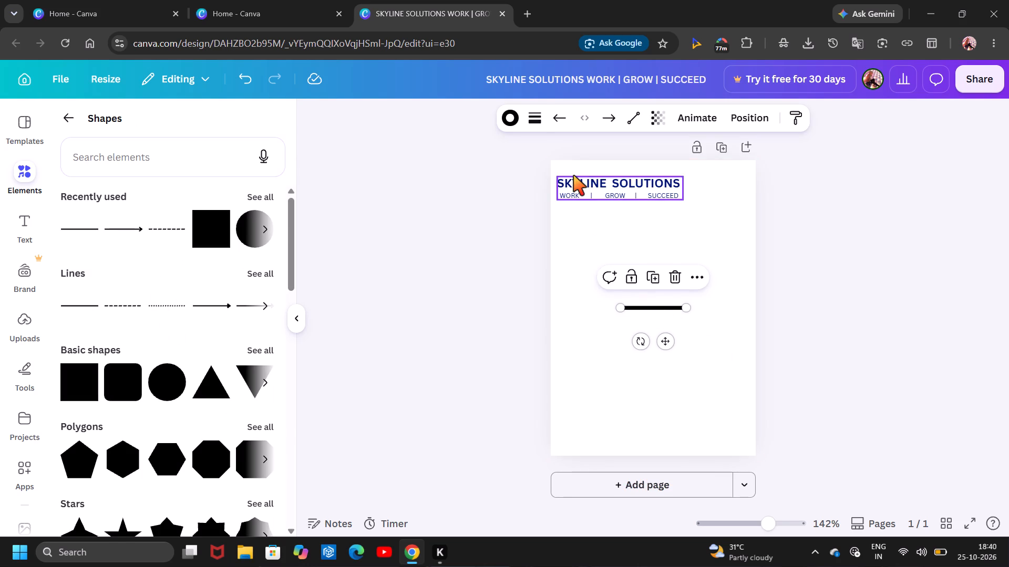
Set the plain line's stroke weight to 1.
click(533, 121)
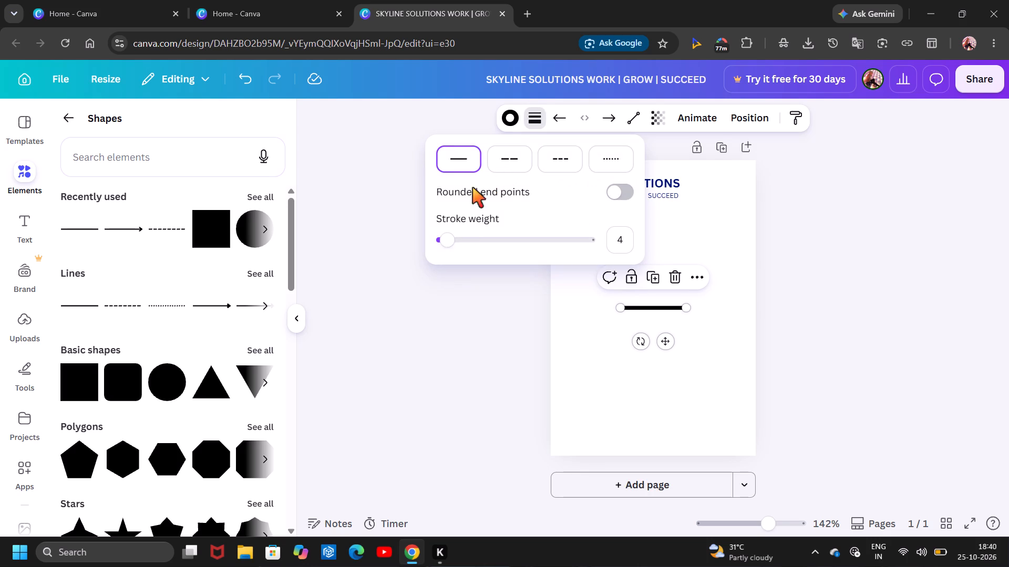
drag(450, 233, 441, 238)
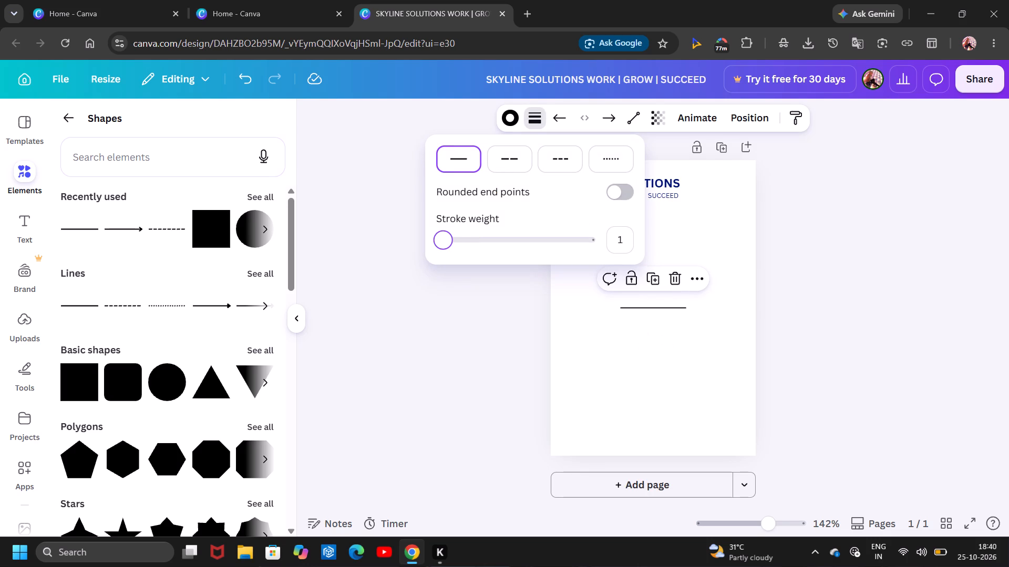
drag(441, 238, 440, 239)
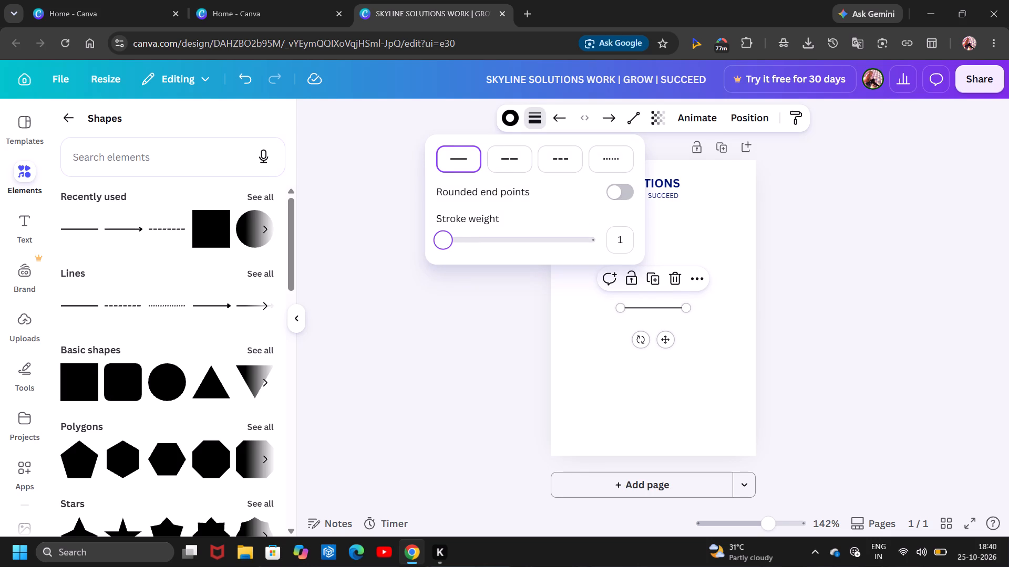
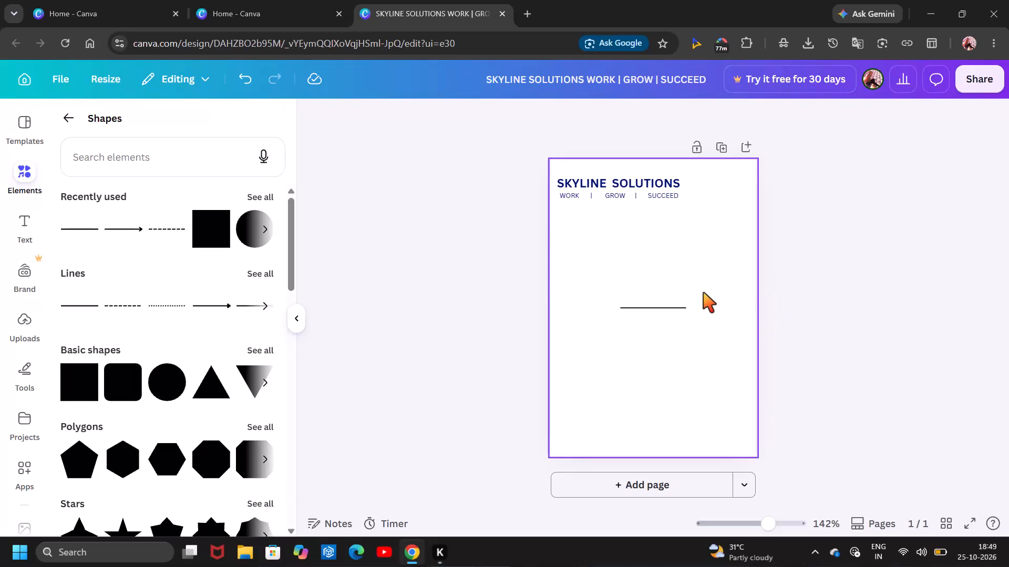
Move the plain line just below the tagline, with its start aligned to the left edge of the company name text.
drag(668, 314, 662, 308)
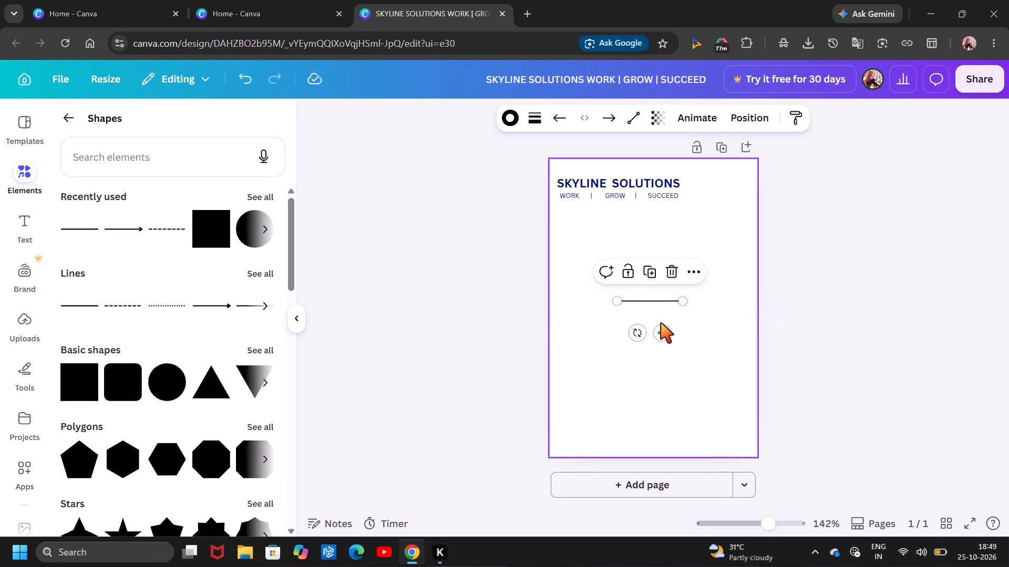
drag(661, 323, 666, 333)
drag(666, 333, 654, 302)
click(654, 302)
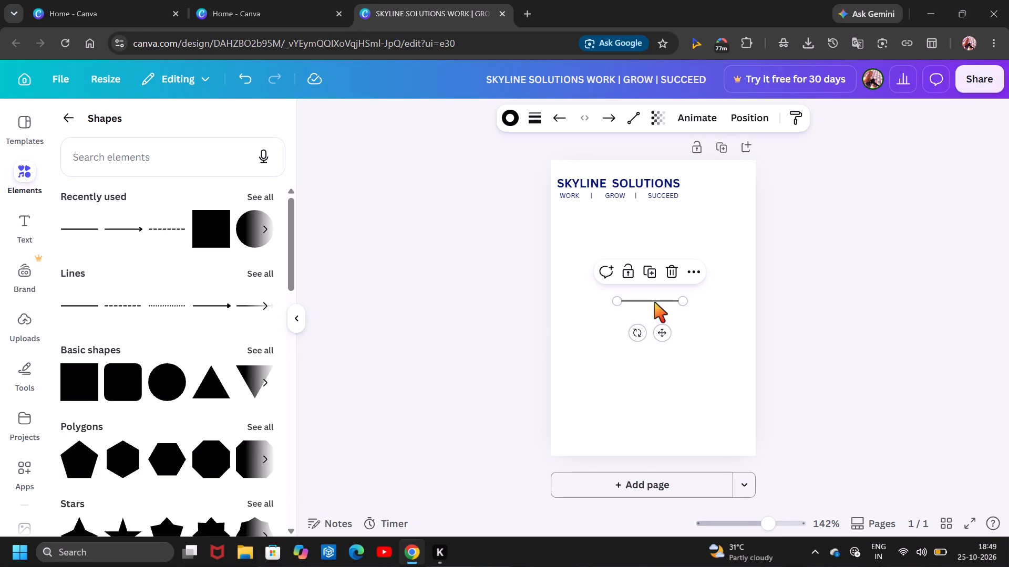
drag(661, 338, 606, 251)
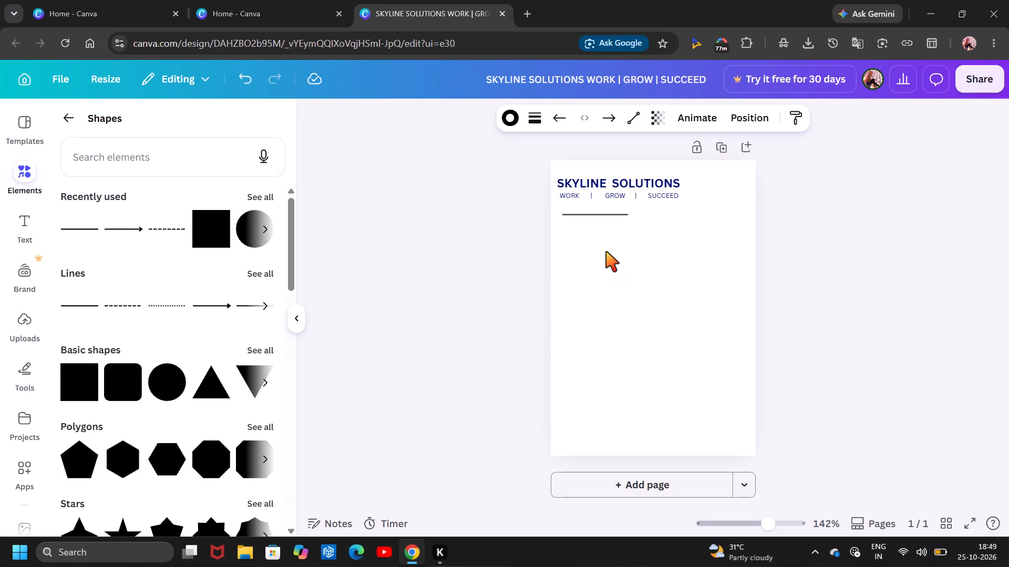
drag(606, 251, 603, 246)
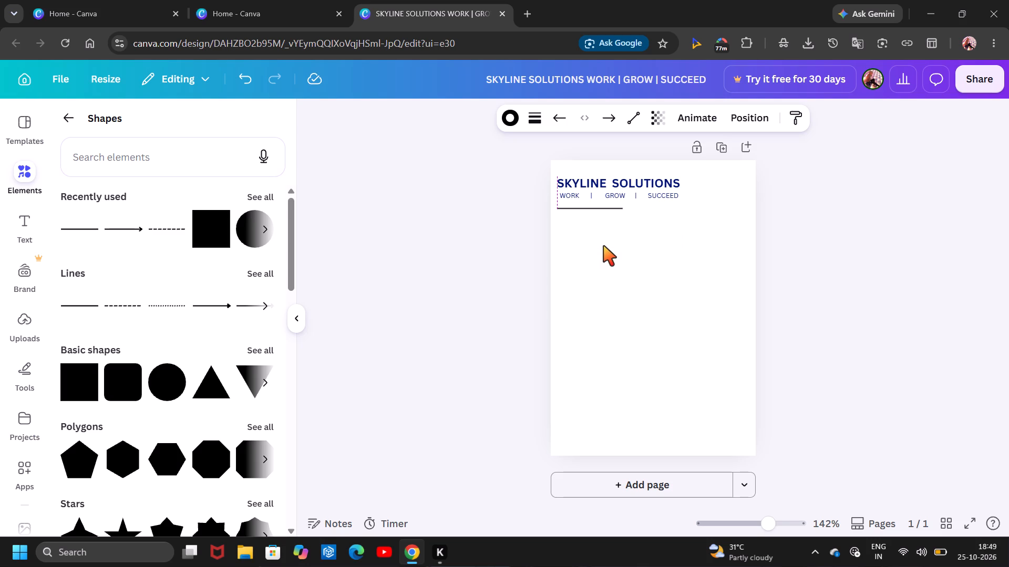
drag(603, 246, 604, 240)
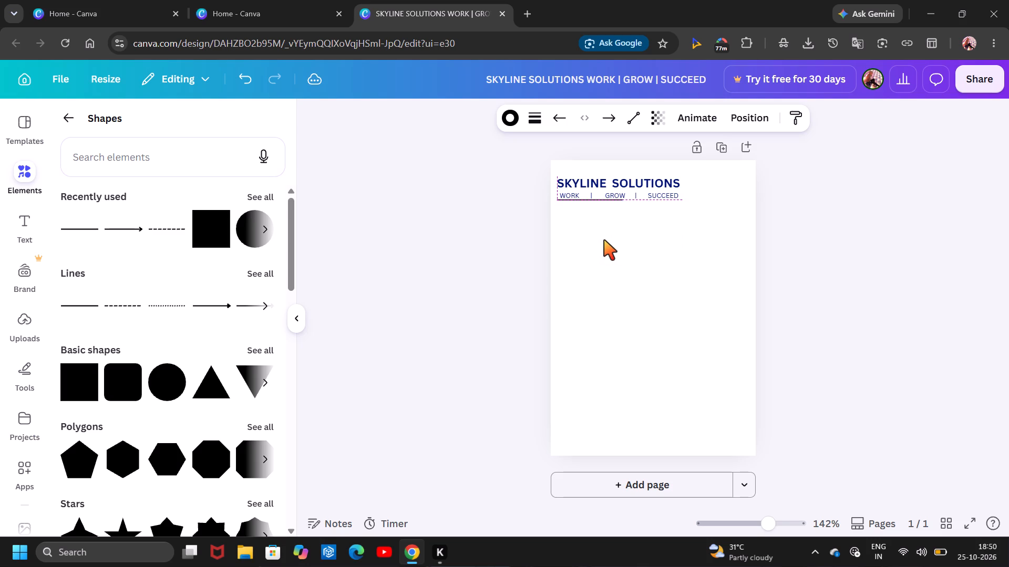
drag(604, 240, 603, 239)
drag(603, 239, 603, 238)
drag(603, 238, 603, 242)
drag(603, 242, 603, 243)
drag(603, 243, 606, 243)
drag(606, 243, 606, 243)
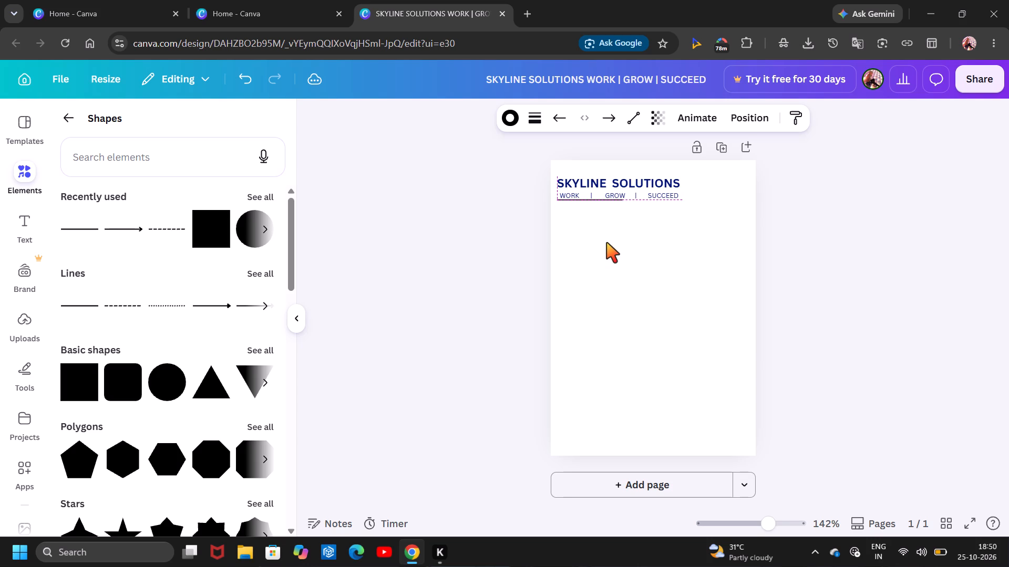
drag(606, 243, 607, 244)
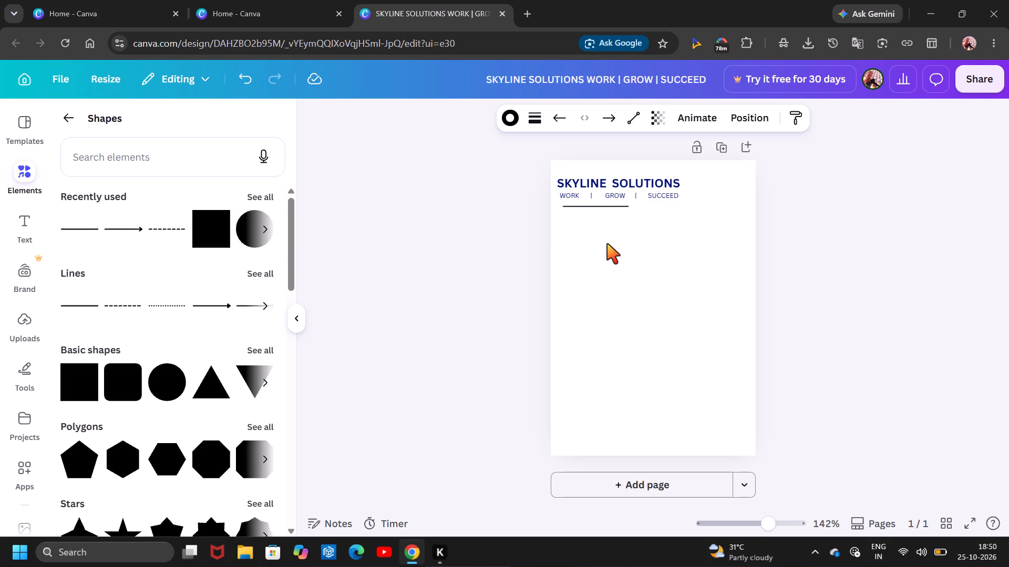
drag(607, 244, 605, 243)
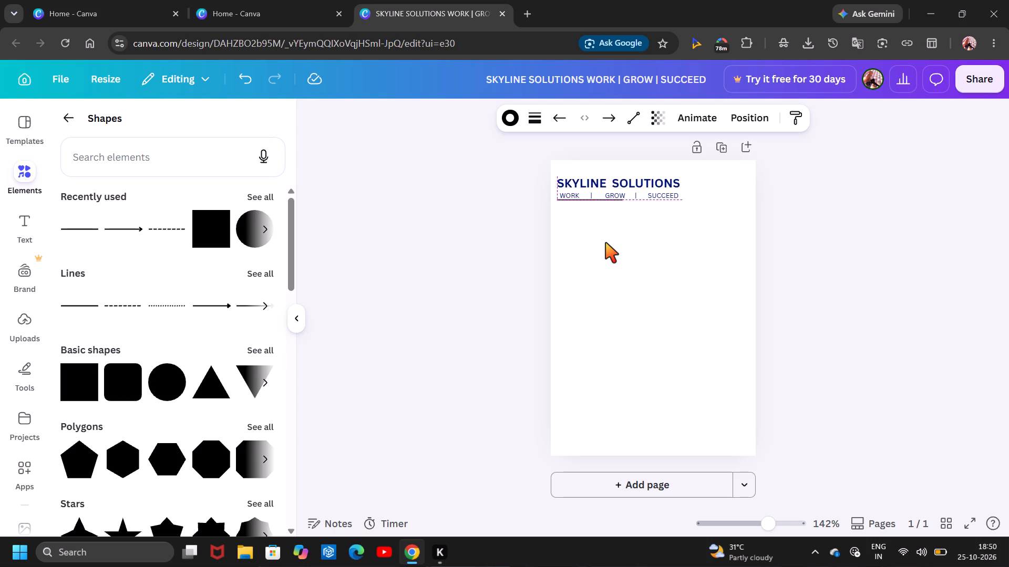
drag(605, 243, 604, 246)
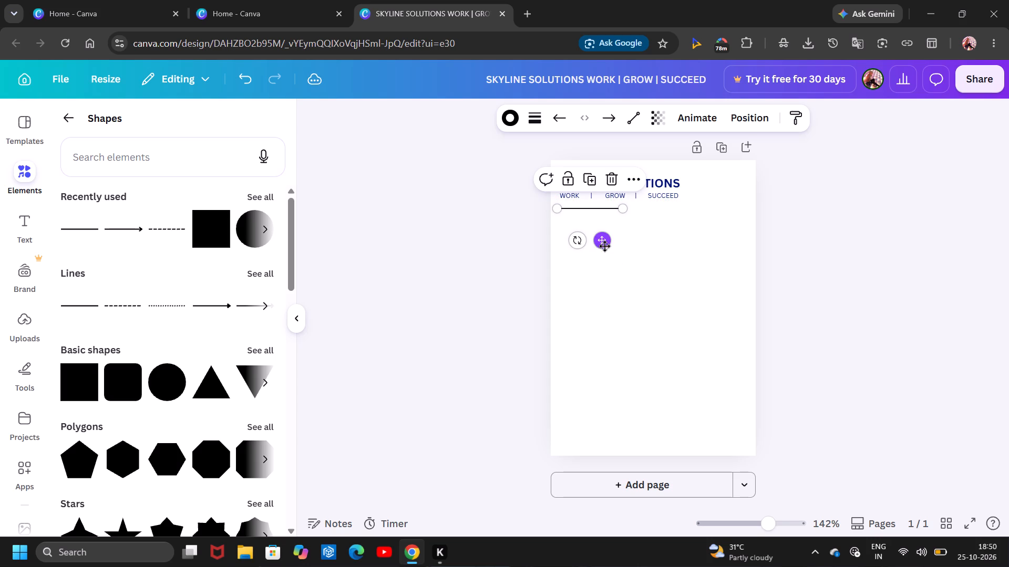
Lengthen the line below the tagline horizontally to about 183 px, ending at the page's right margin guide.
drag(622, 212, 651, 212)
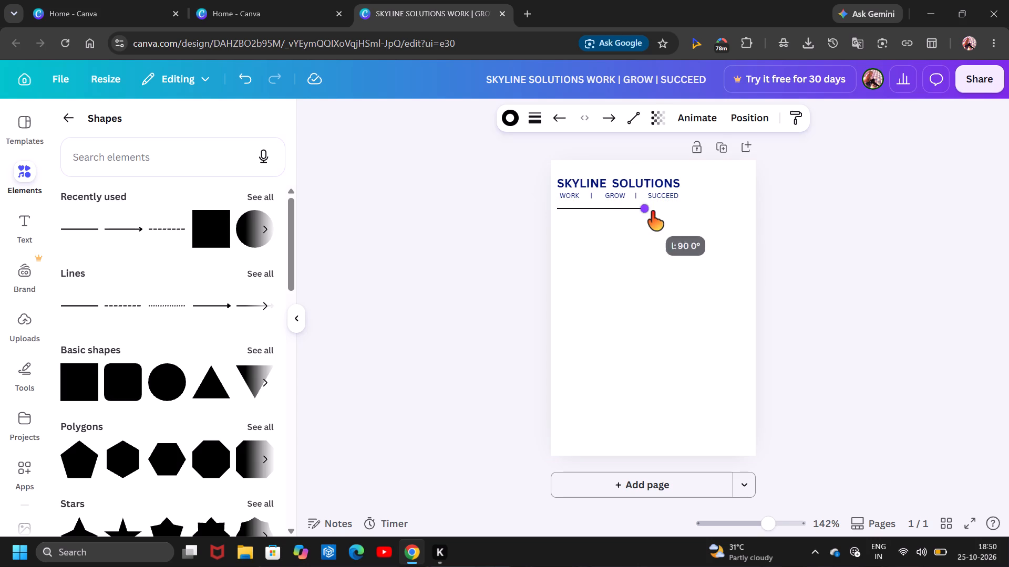
drag(651, 212, 660, 212)
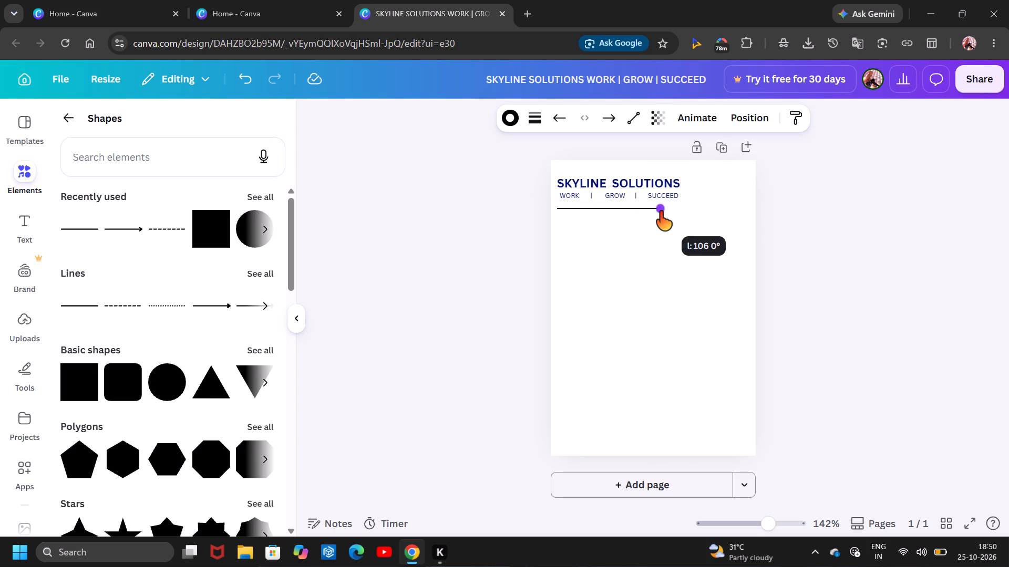
drag(660, 212, 730, 208)
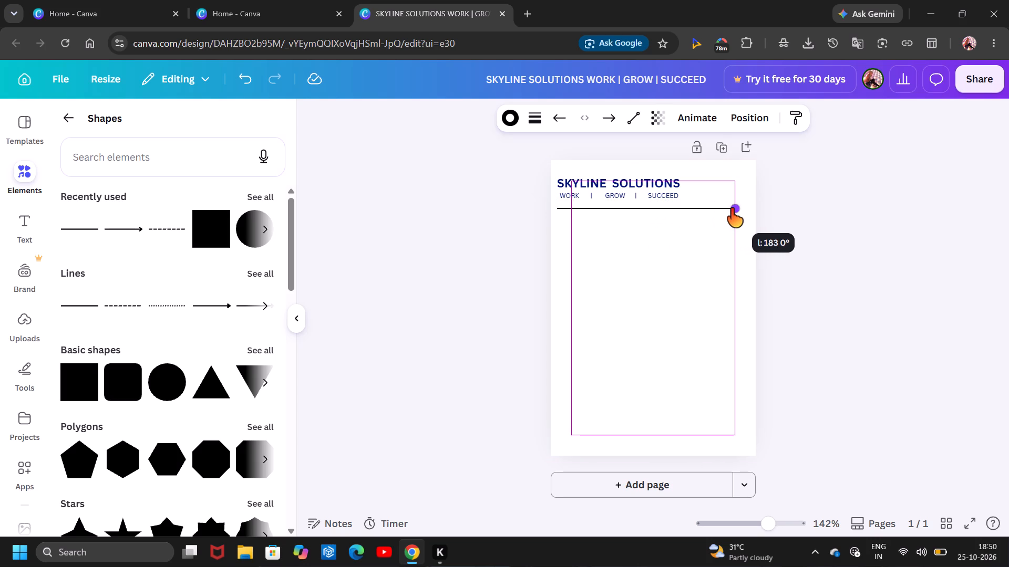
drag(730, 208, 732, 208)
drag(732, 208, 735, 209)
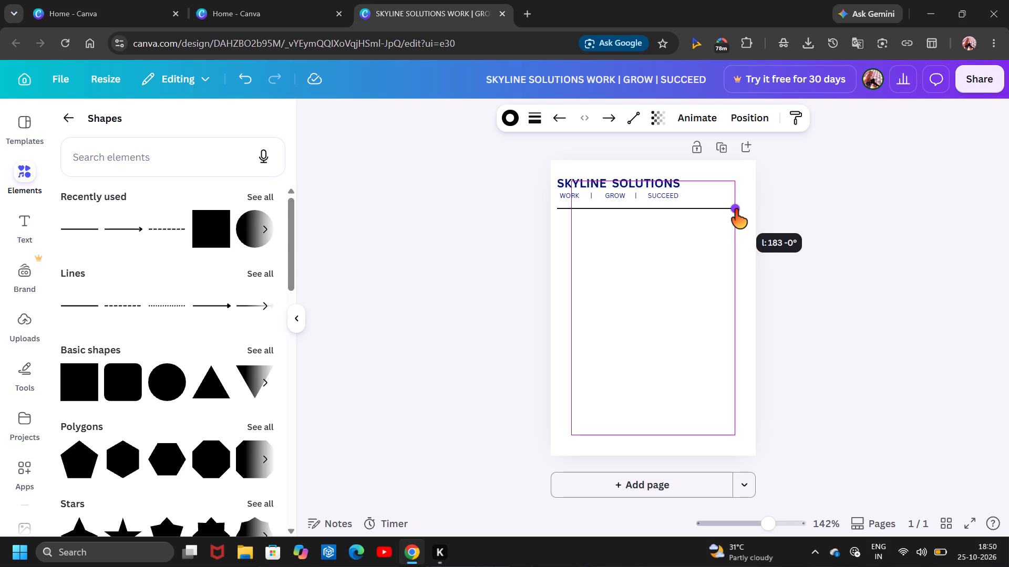
drag(735, 209, 739, 209)
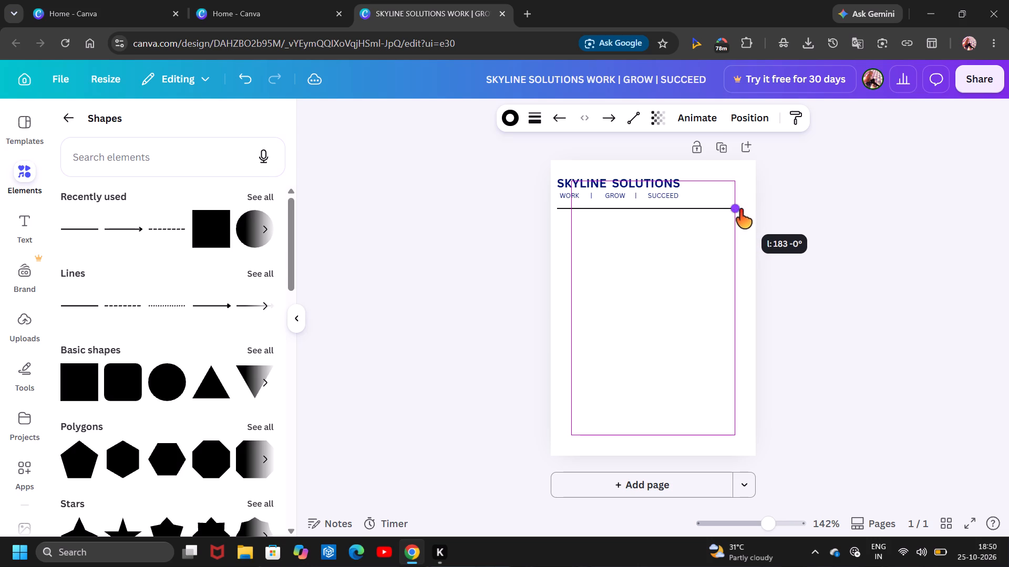
drag(739, 209, 729, 210)
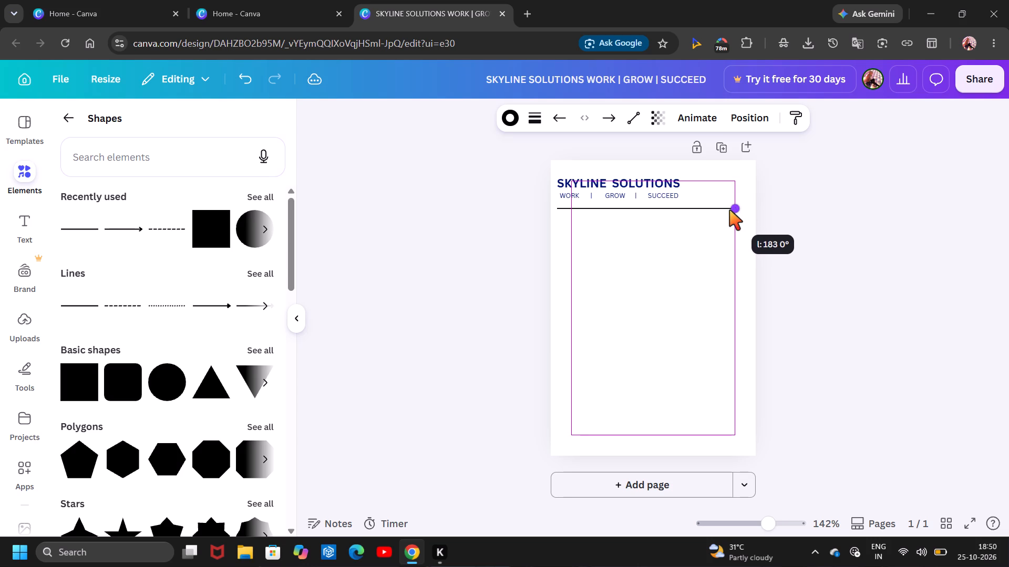
drag(729, 210, 737, 212)
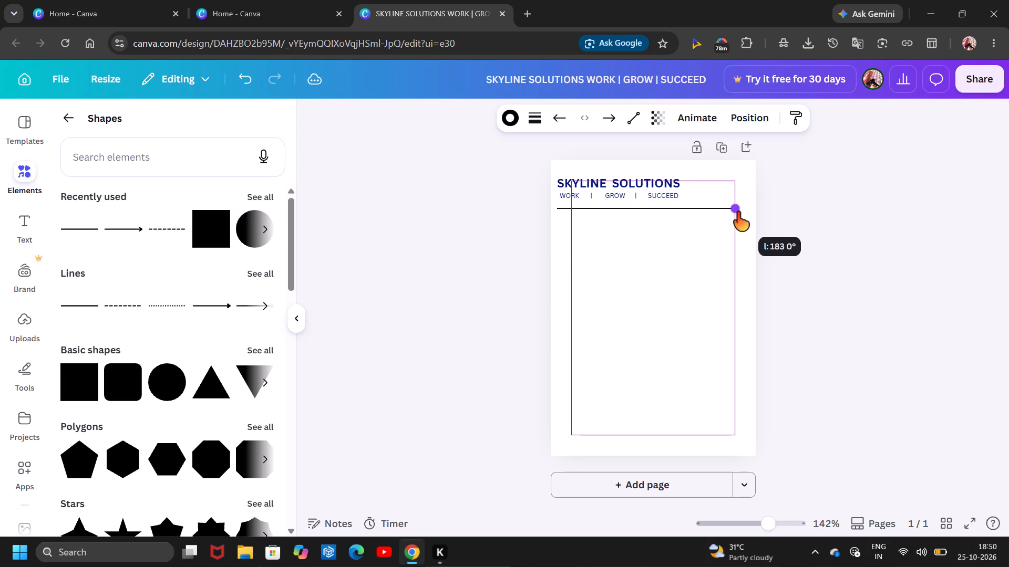
drag(737, 212, 736, 211)
click(846, 233)
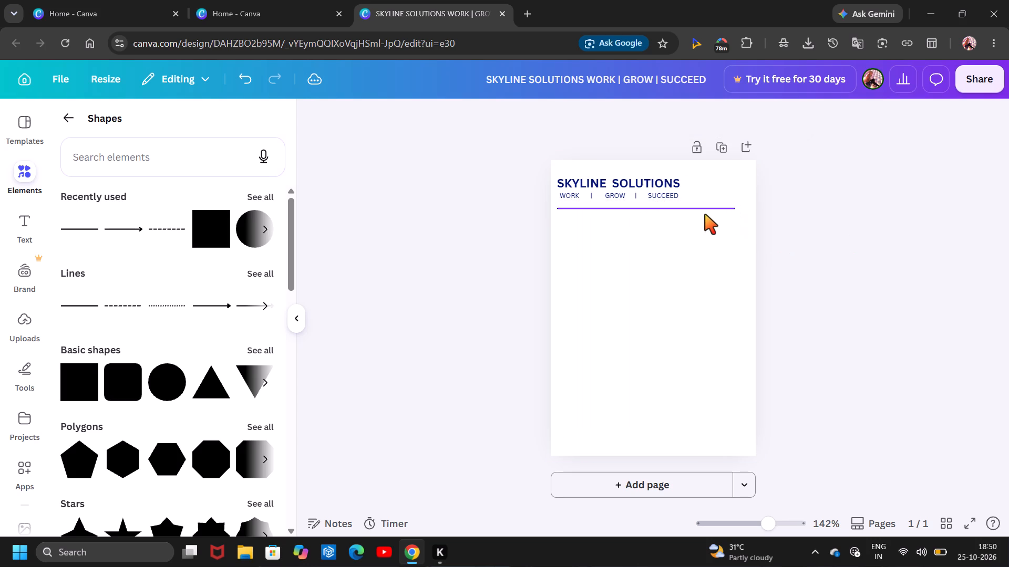
Set the divider line's stroke color to the design's Twilight blue, #00167a.
click(705, 214)
click(703, 208)
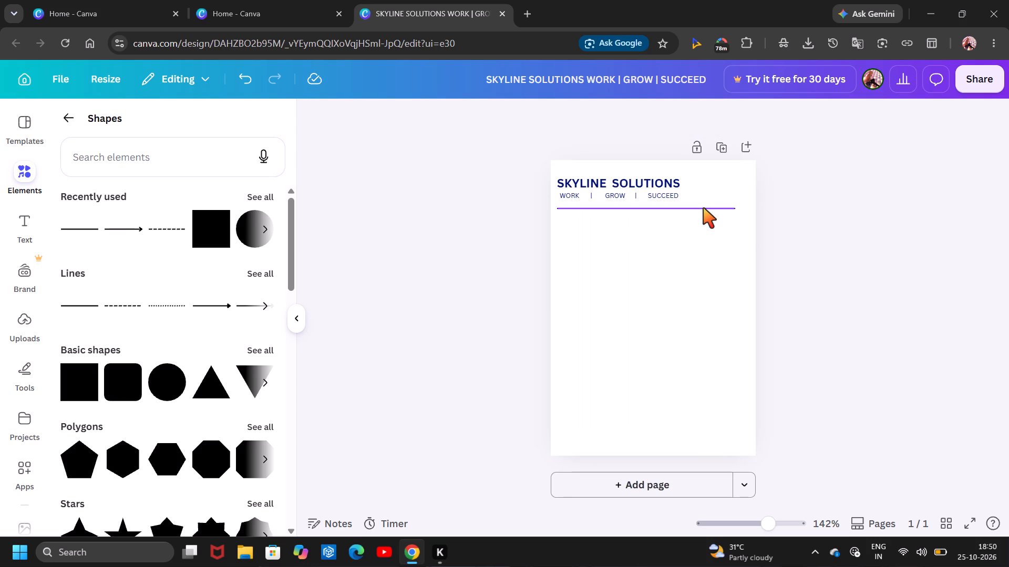
click(703, 208)
click(703, 208)
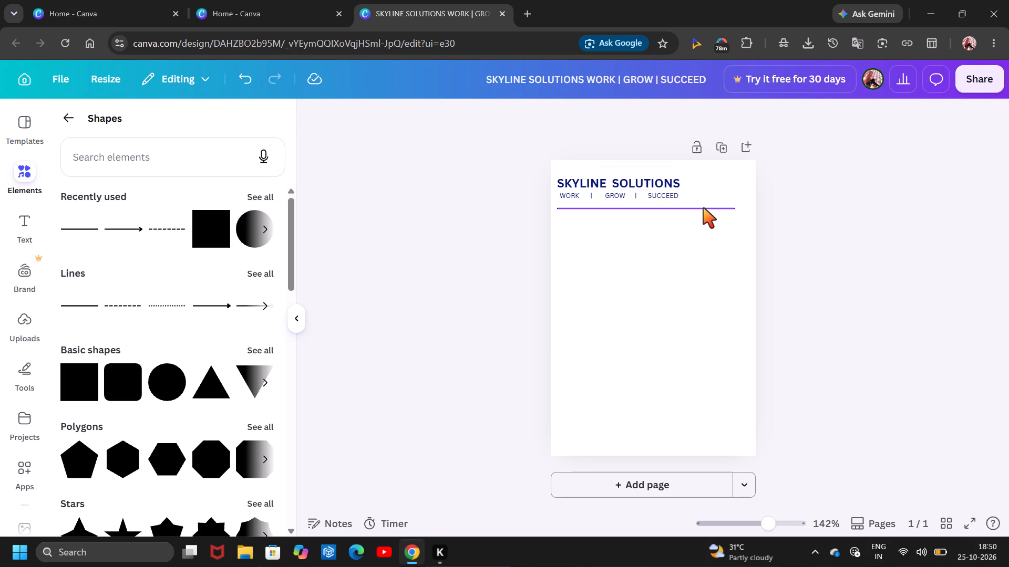
click(703, 208)
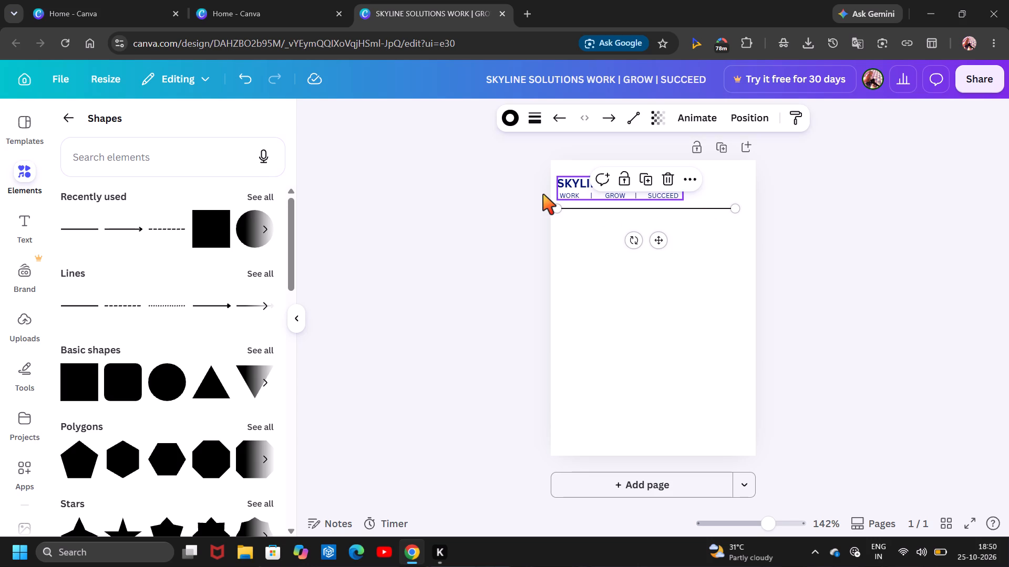
click(508, 117)
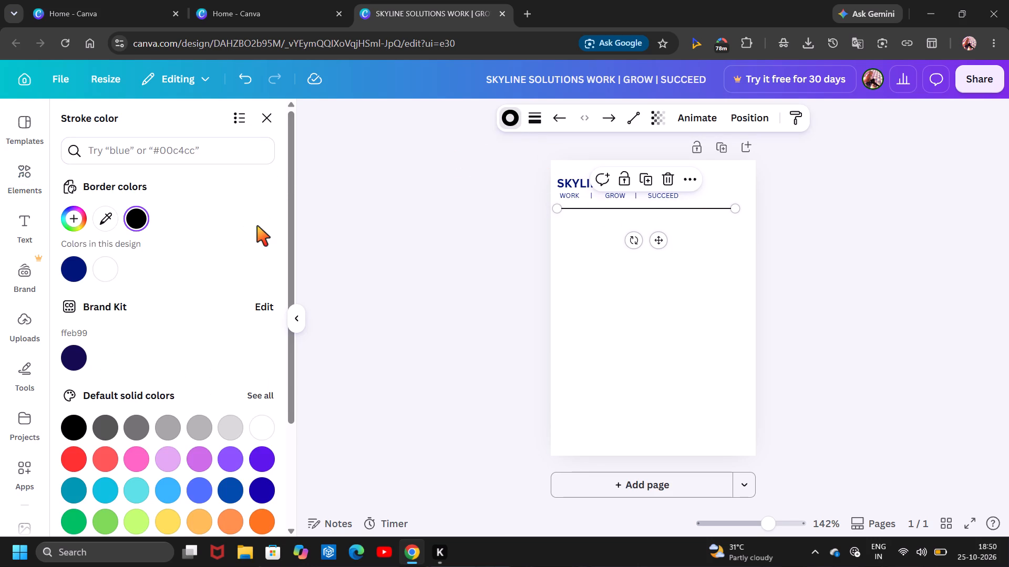
click(67, 272)
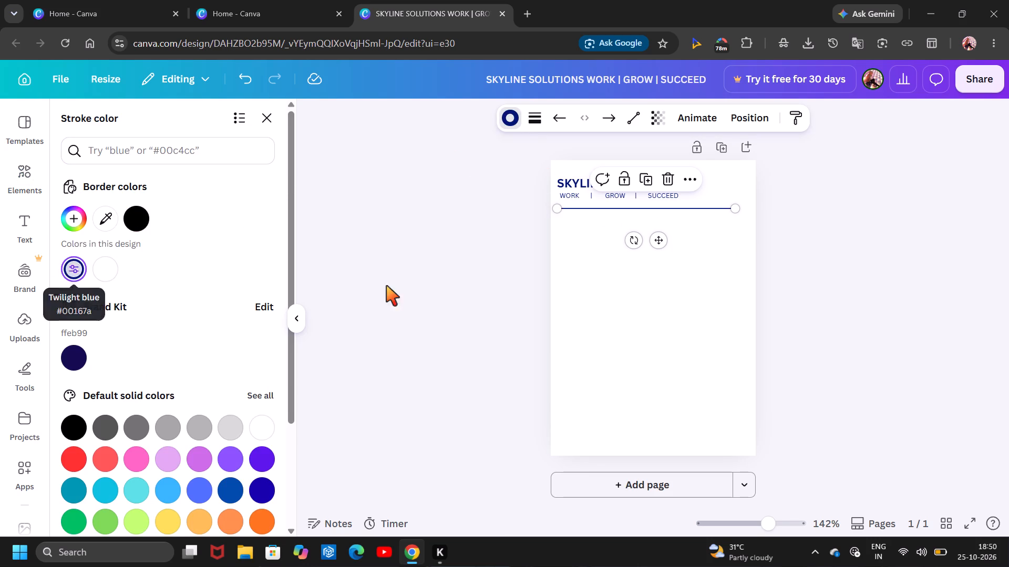
click(524, 332)
click(694, 340)
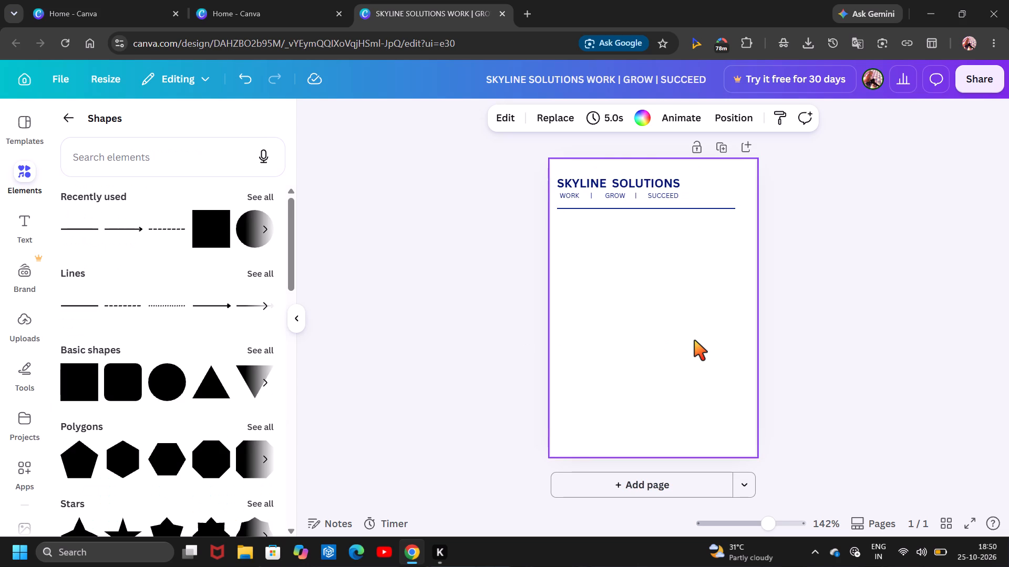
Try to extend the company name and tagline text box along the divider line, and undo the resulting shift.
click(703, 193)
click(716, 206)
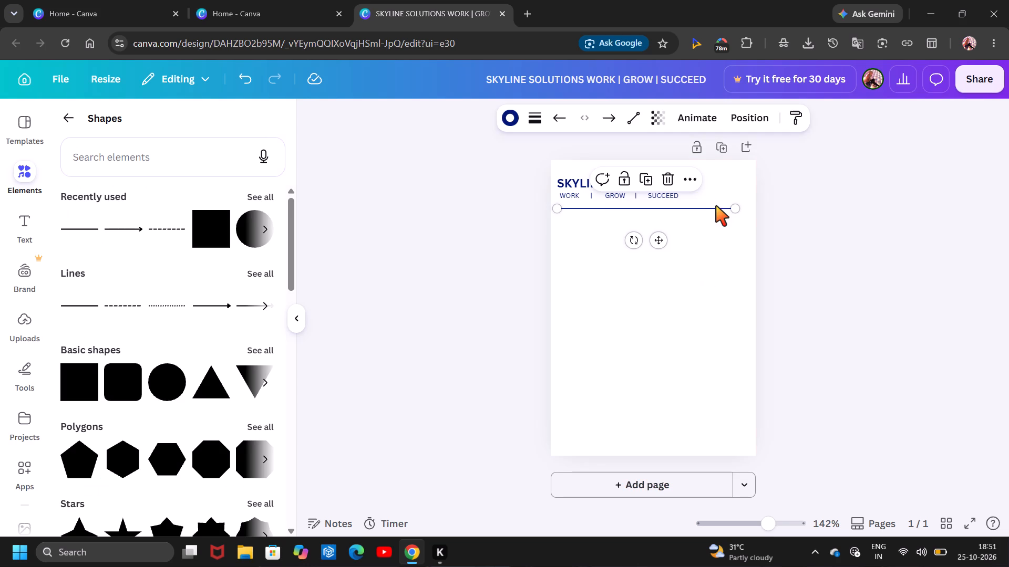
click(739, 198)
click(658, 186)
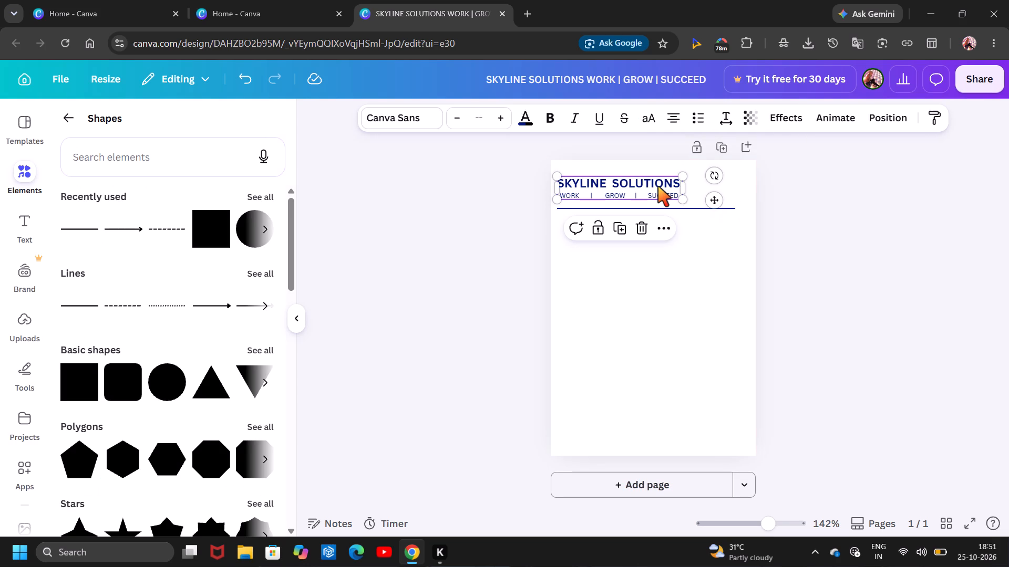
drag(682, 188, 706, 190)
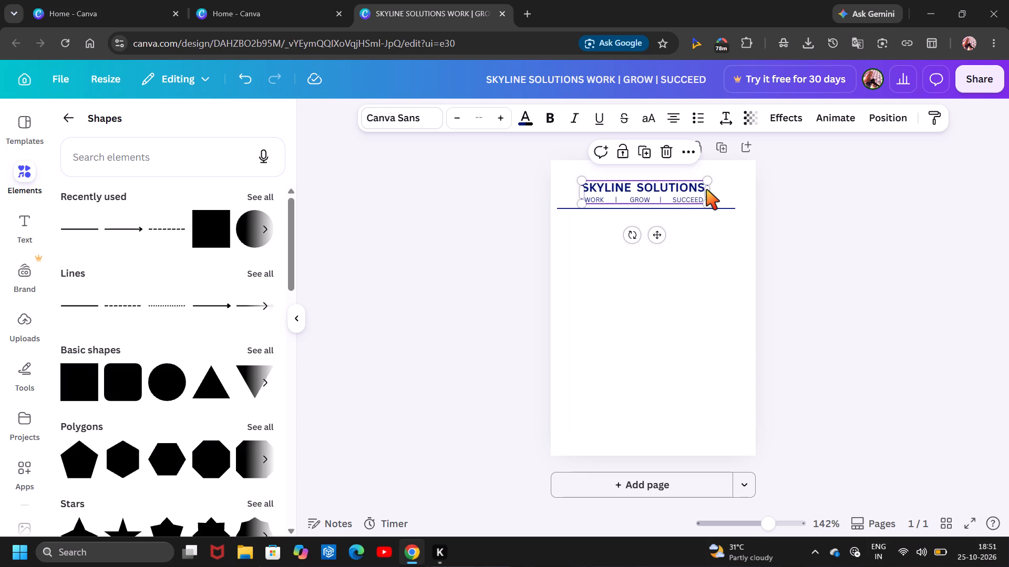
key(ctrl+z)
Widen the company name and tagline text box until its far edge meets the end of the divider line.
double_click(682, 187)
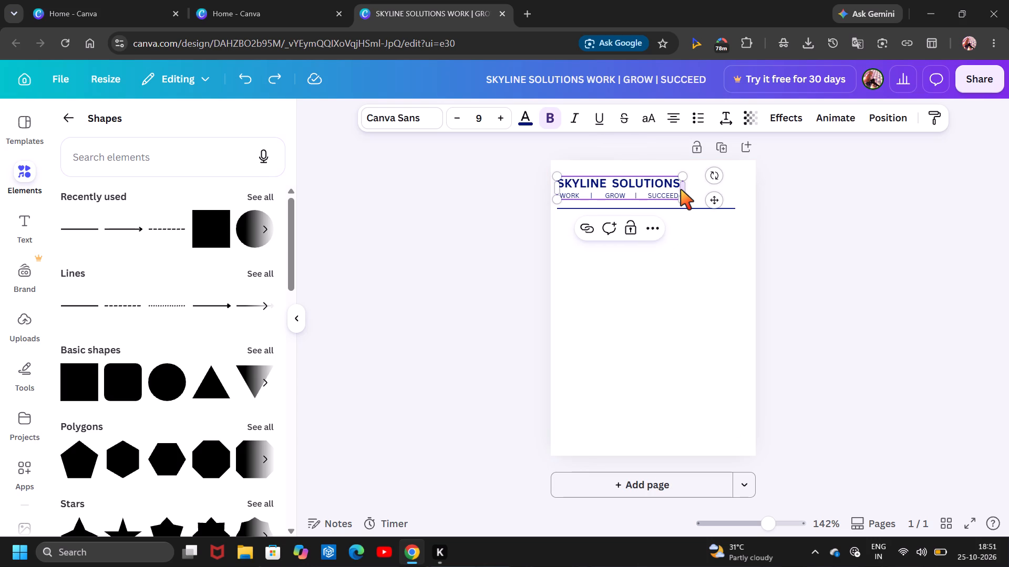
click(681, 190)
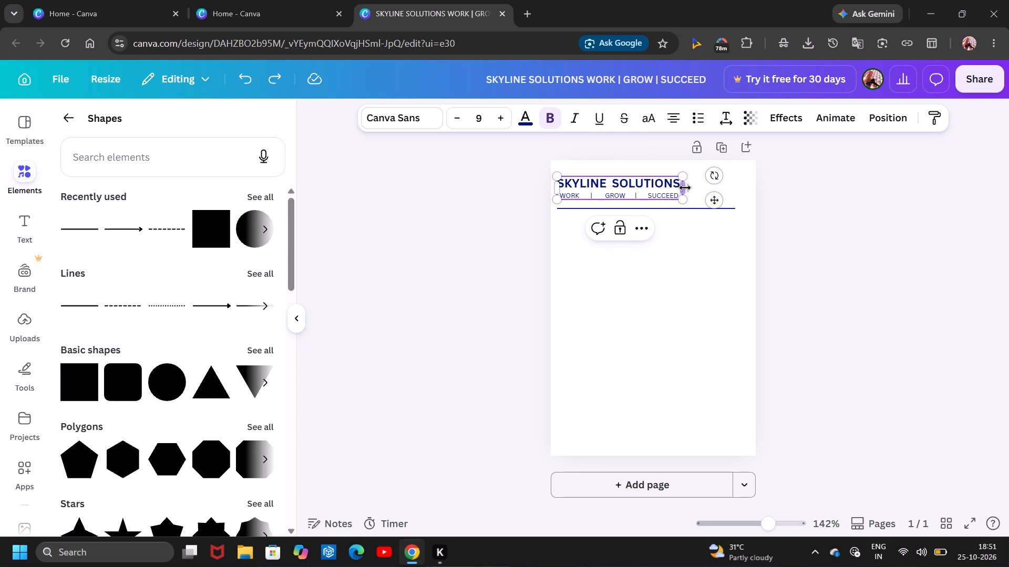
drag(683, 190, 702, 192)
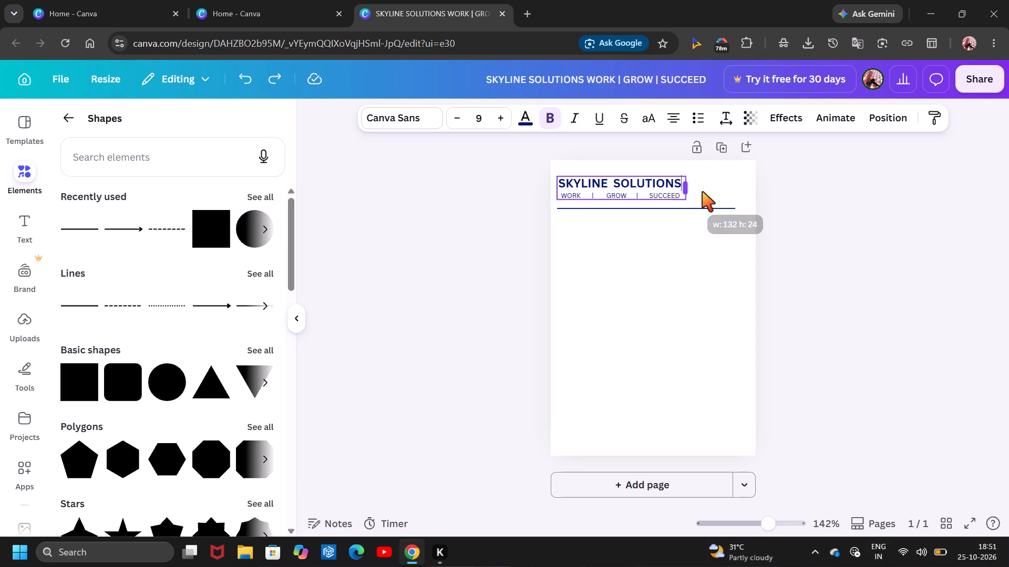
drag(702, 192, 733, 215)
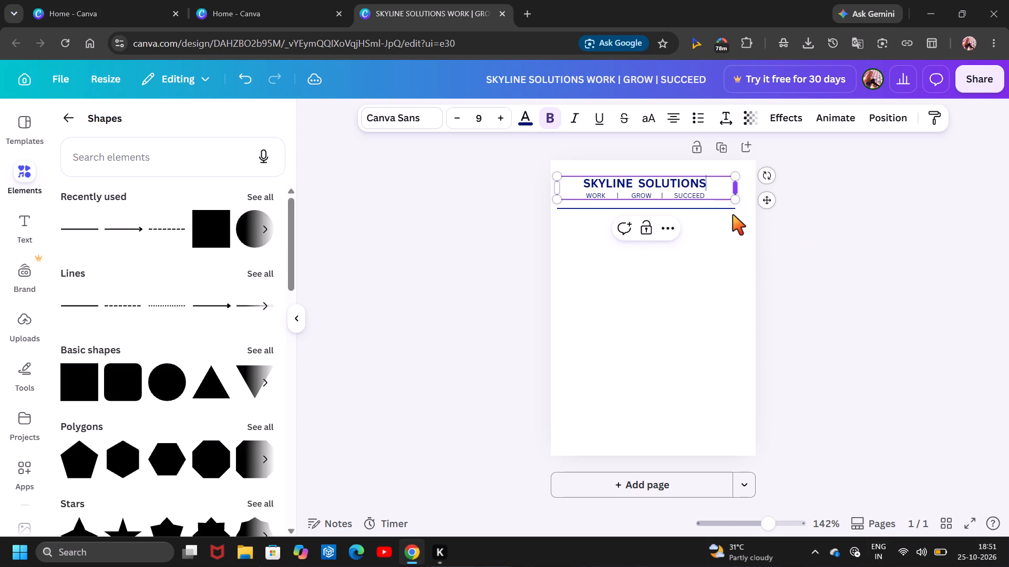
Left-align both the SKYLINE SOLUTIONS line and the WORK | GROW | SUCCEED tagline within their text box.
click(671, 122)
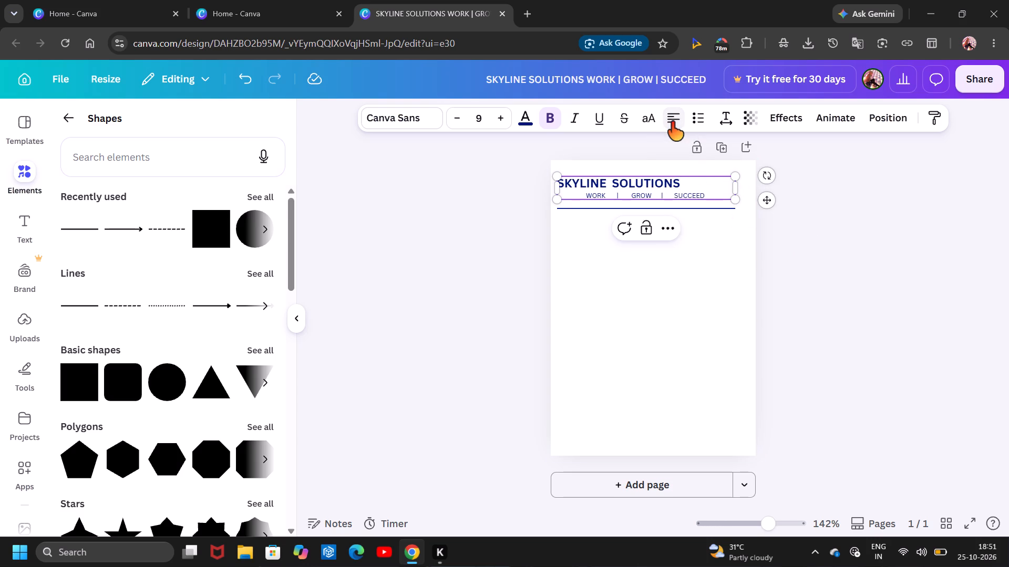
double_click(608, 197)
drag(608, 197, 619, 197)
click(669, 121)
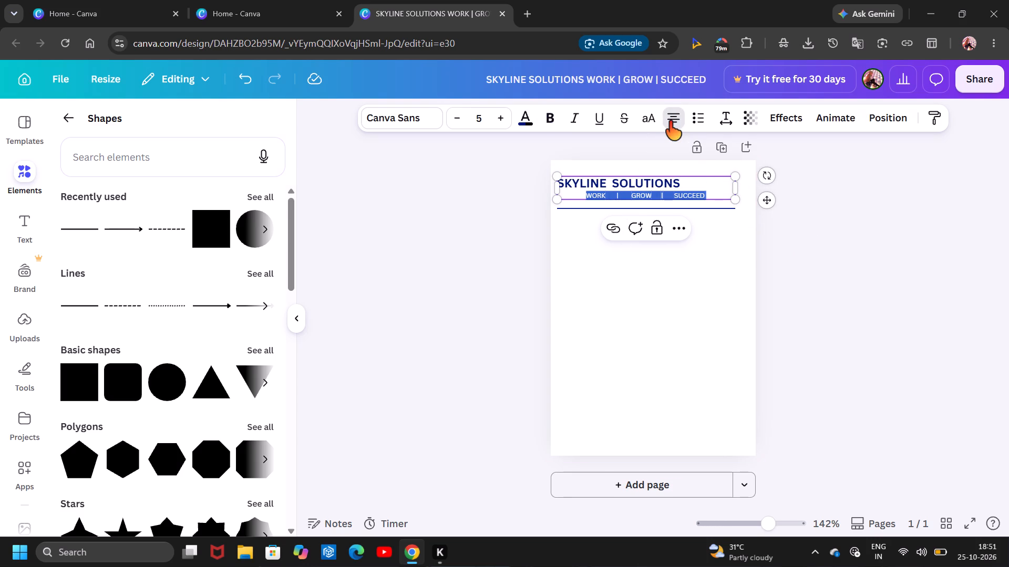
click(693, 188)
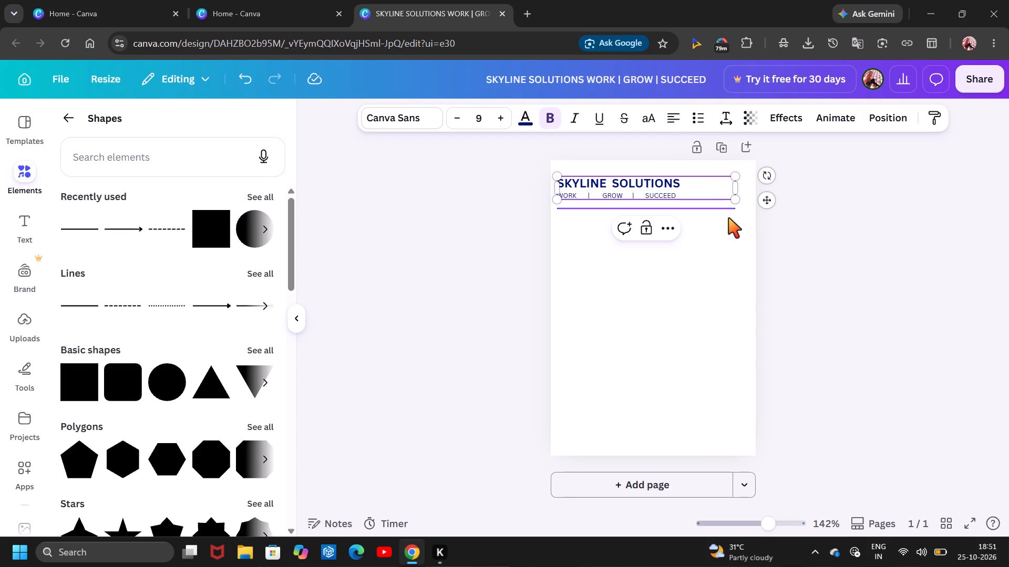
Lengthen the divider line horizontally to about 193 px, extending its right end toward the page edge.
click(726, 209)
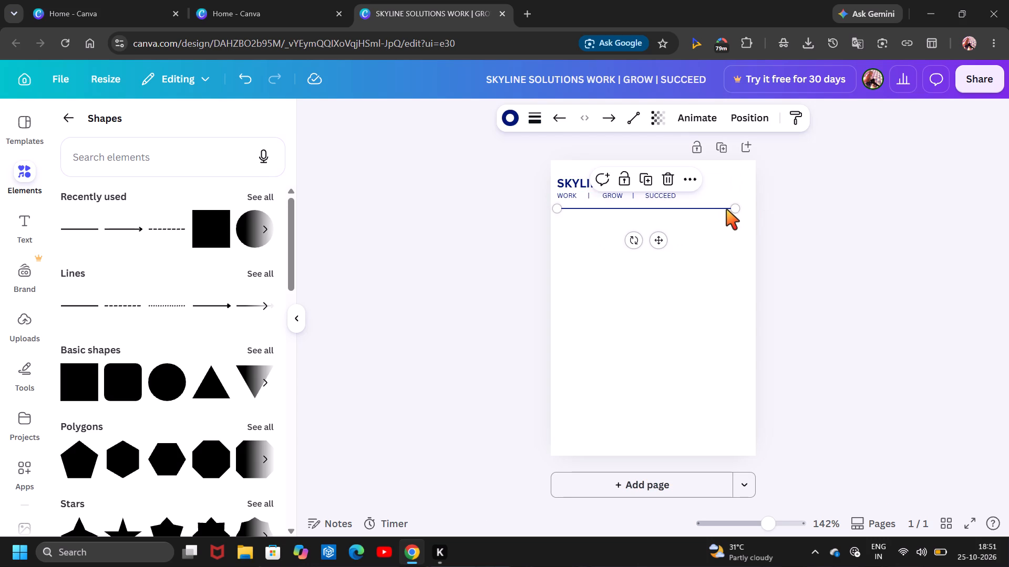
drag(737, 212, 747, 212)
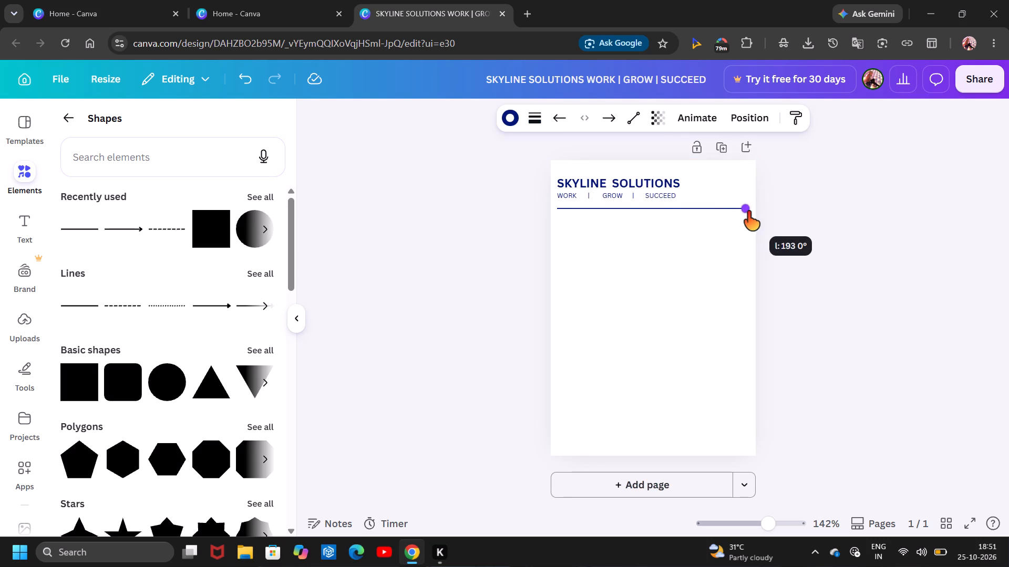
drag(747, 212, 748, 212)
click(814, 223)
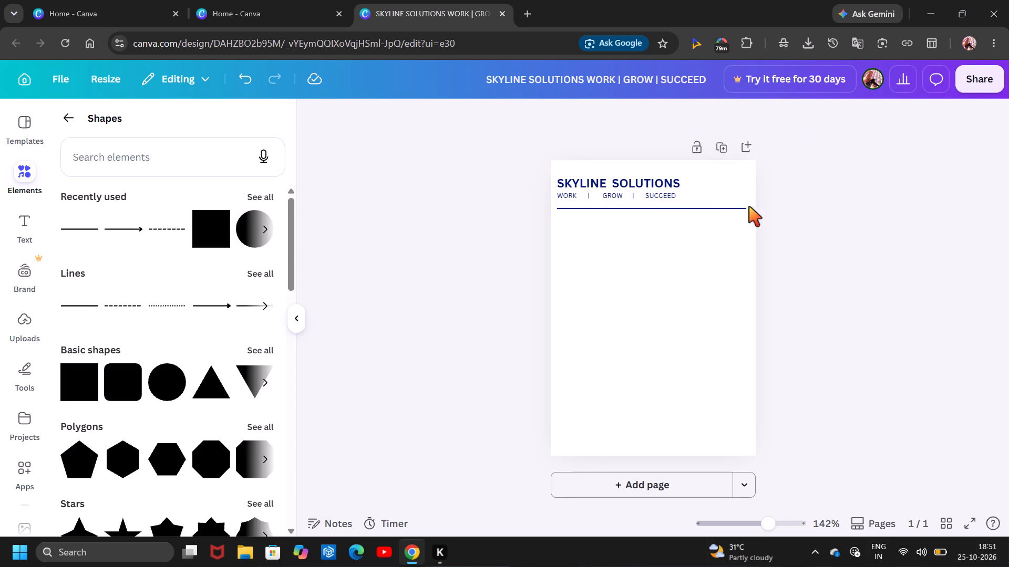
Add a run of trailing spaces after SKYLINE SOLUTIONS in the heading, keeping the tagline on the following line.
click(693, 175)
click(696, 183)
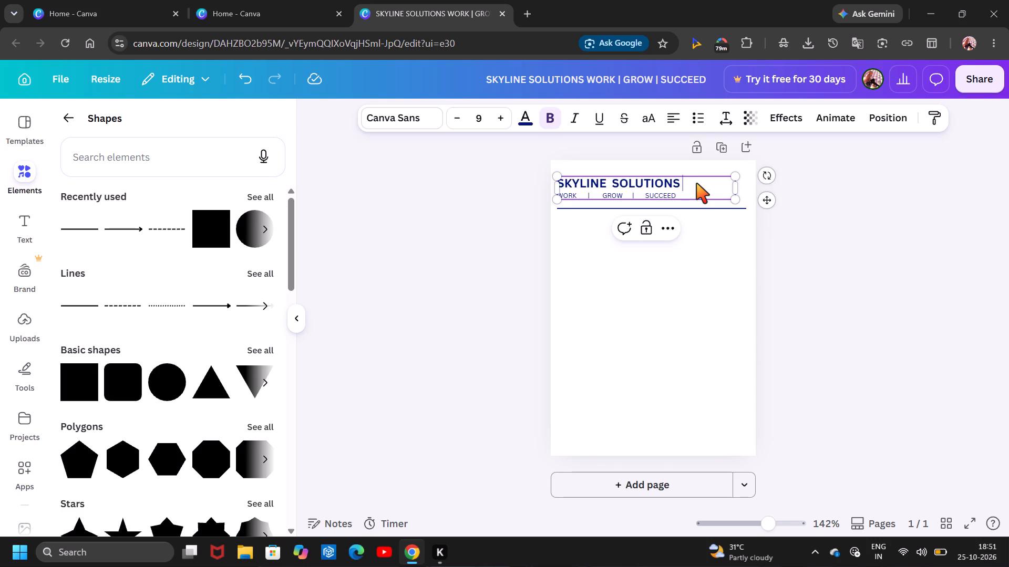
key(space)
key(space)
key(space)
key(space)
key(space)
key(space)
key(space)
key(space)
key(space)
key(space)
key(space)
key(Return)
key(BackSpace)
Narrow the company name and tagline text box so it fits closely around the text.
drag(735, 186, 701, 186)
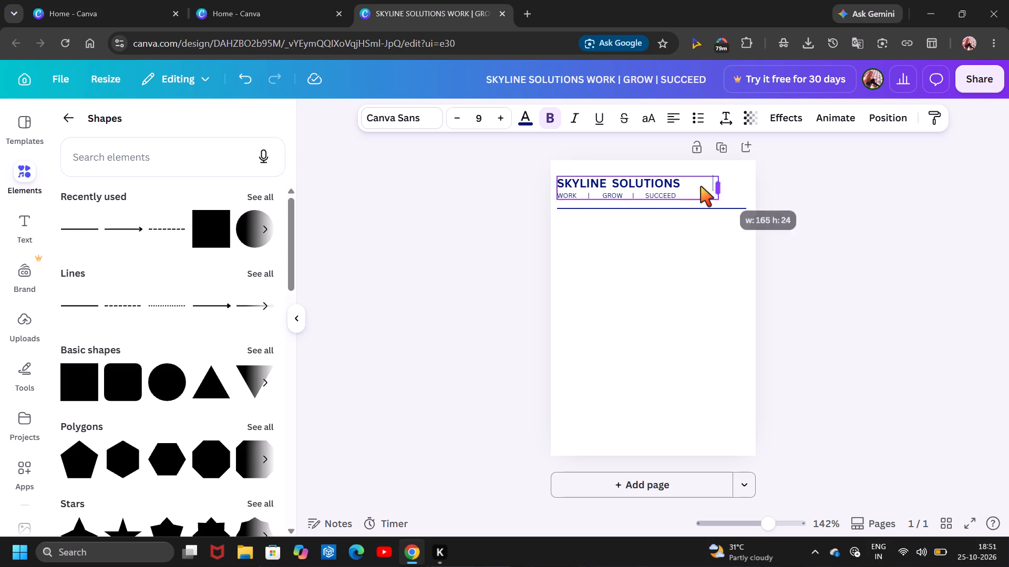
drag(701, 186, 686, 186)
drag(686, 186, 693, 188)
click(701, 297)
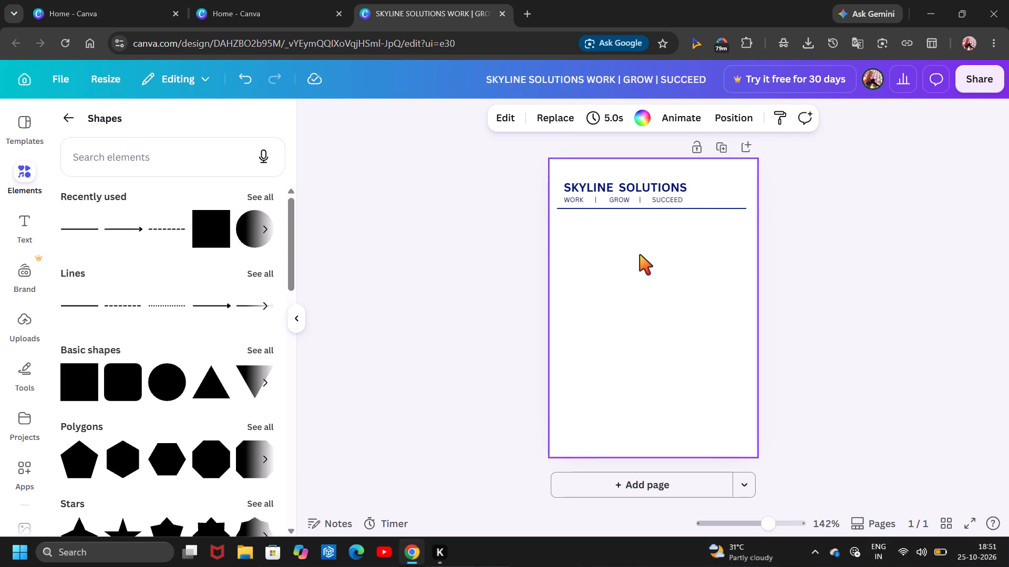
Move the company name and tagline text box so its left edge lines up with the start of the divider line.
click(621, 193)
drag(640, 236, 634, 236)
click(722, 303)
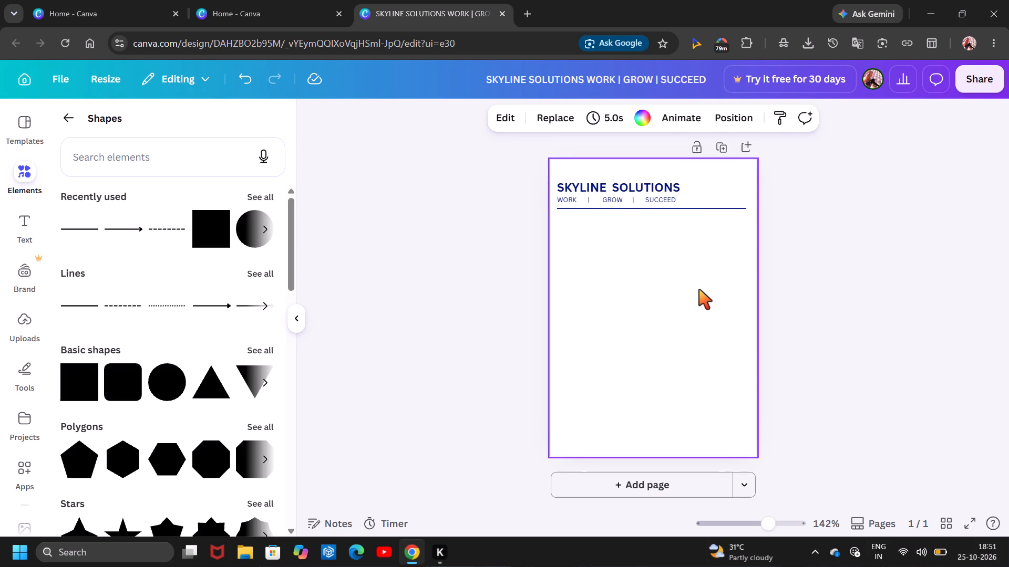
click(628, 188)
click(691, 299)
Add a body text box to the page and enter "Date : 25 Oct" in it.
click(19, 228)
click(155, 406)
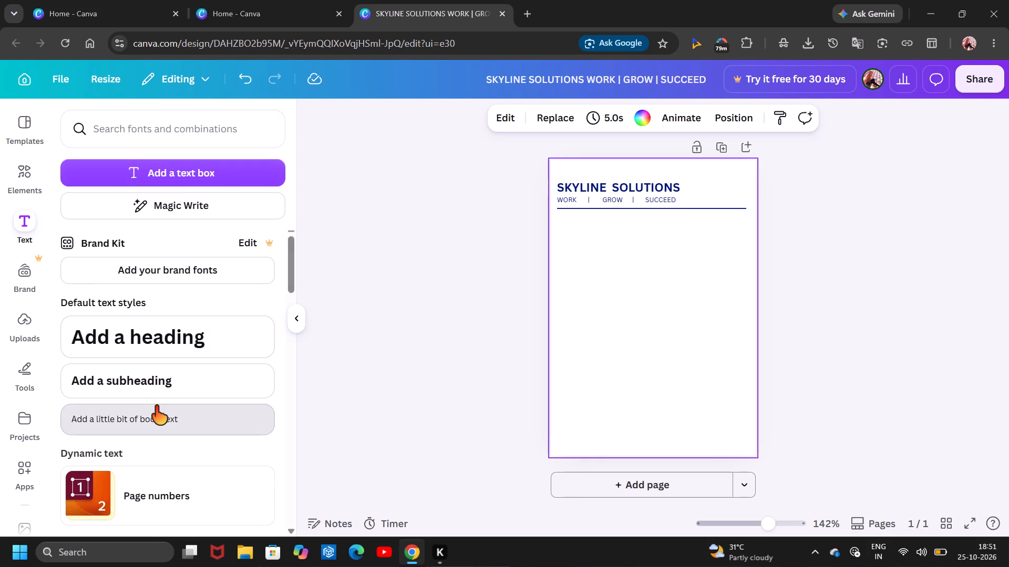
key(BackSpace)
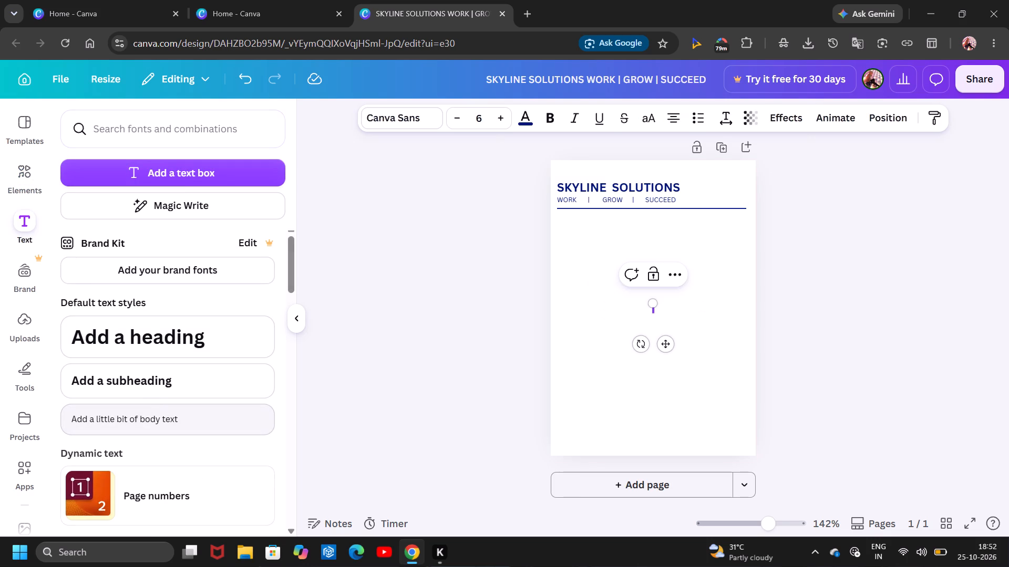
key(d)
text(ate)
key(space)
text(:)
key(space)
text(25)
key(space)
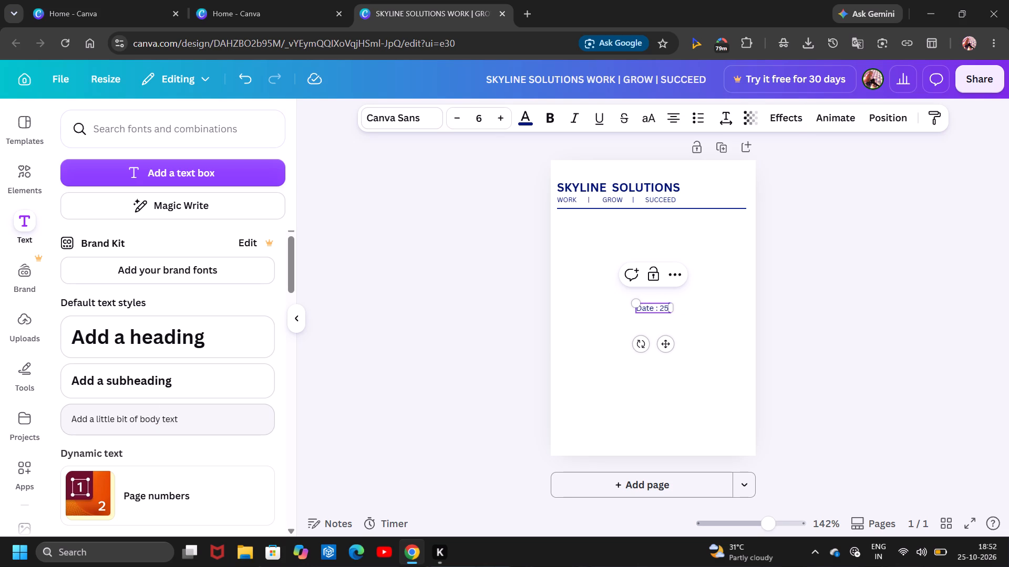
text(Oct)
Rewrite the date text with the full month and year as "Date : 25 October 2026".
key(BackSpace)
key(BackSpace)
key(BackSpace)
key(BackSpace)
key(BackSpace)
key(BackSpace)
key(BackSpace)
key(BackSpace)
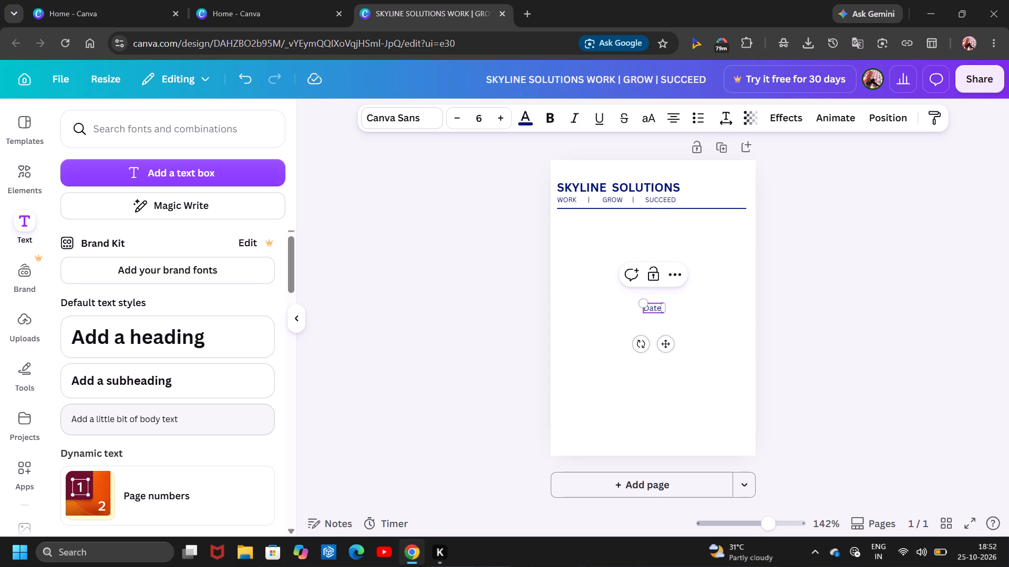
key(space)
key(BackSpace)
text(:)
key(space)
text(25)
key(space)
text(October)
key(space)
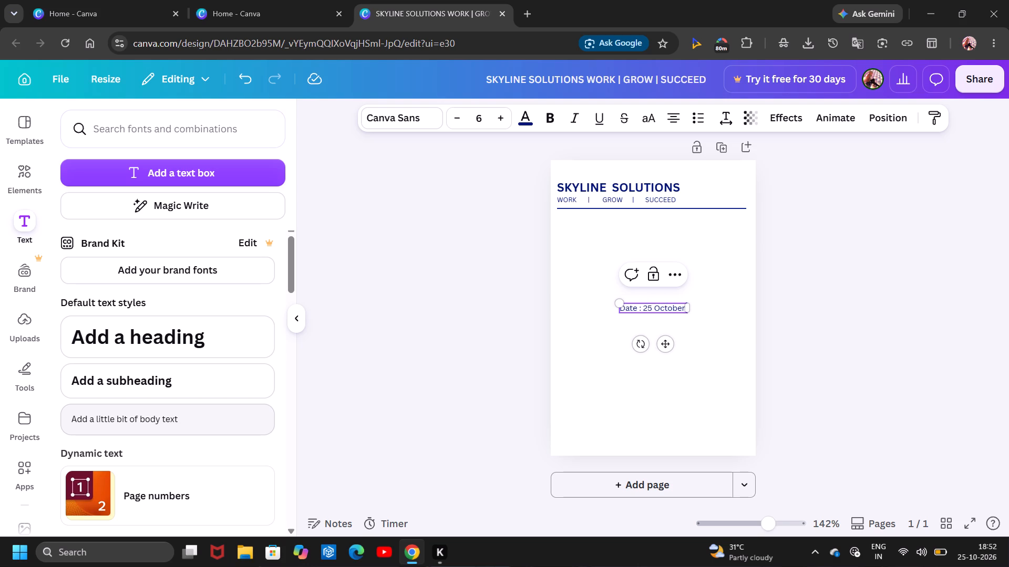
text(202)
key(6)
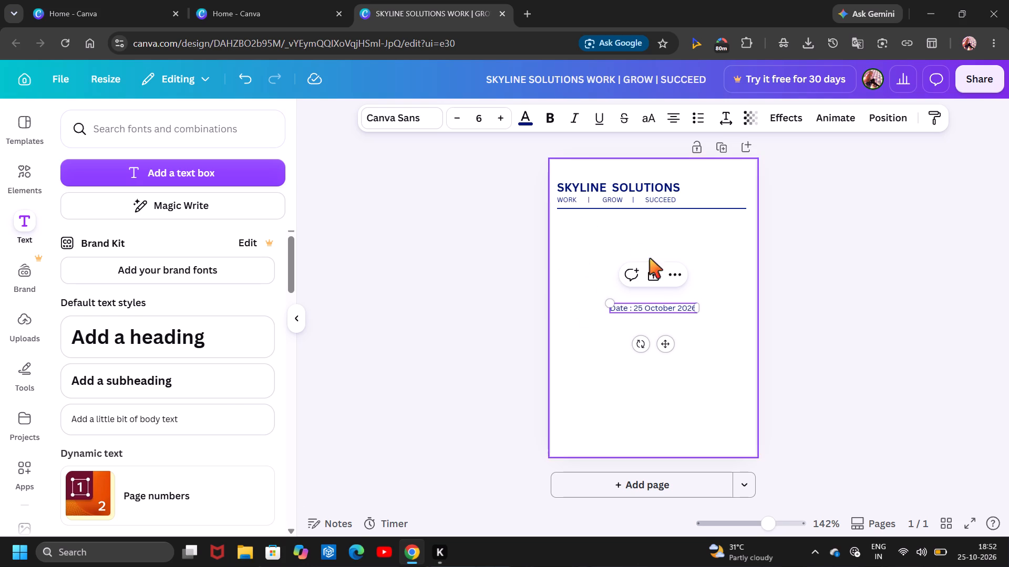
Set the date text to font size 5 and move it beside the tagline, above the divider line.
click(452, 124)
drag(670, 346, 740, 283)
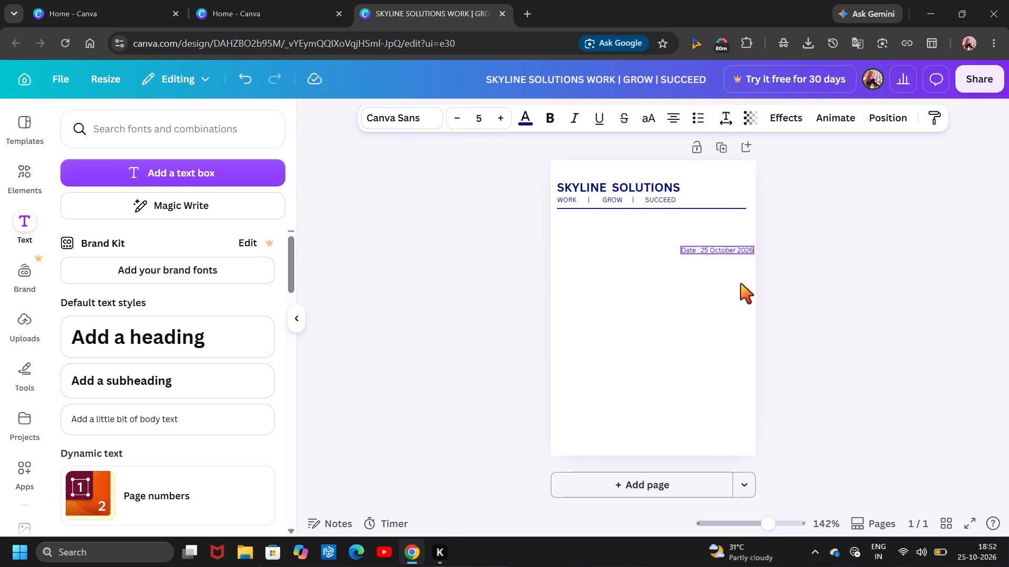
drag(740, 283, 738, 236)
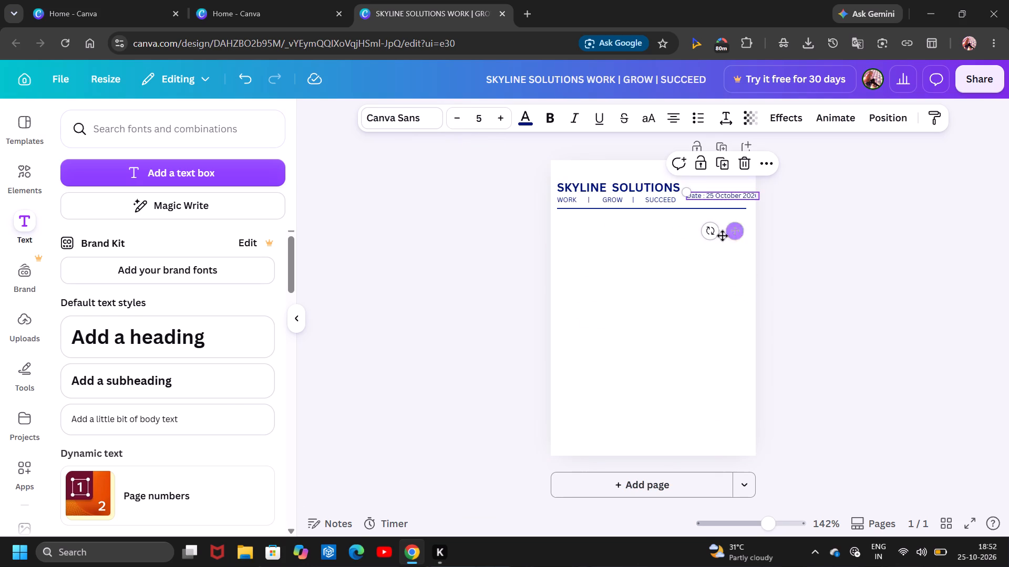
Set the date text to font size 3 and align its right edge with the end of the divider line.
click(457, 121)
click(457, 121)
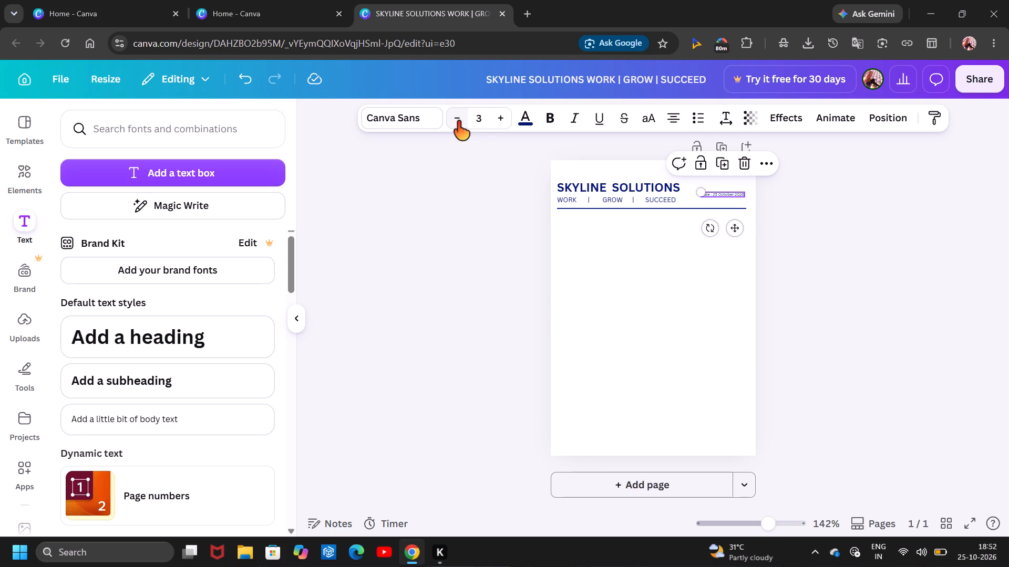
click(736, 232)
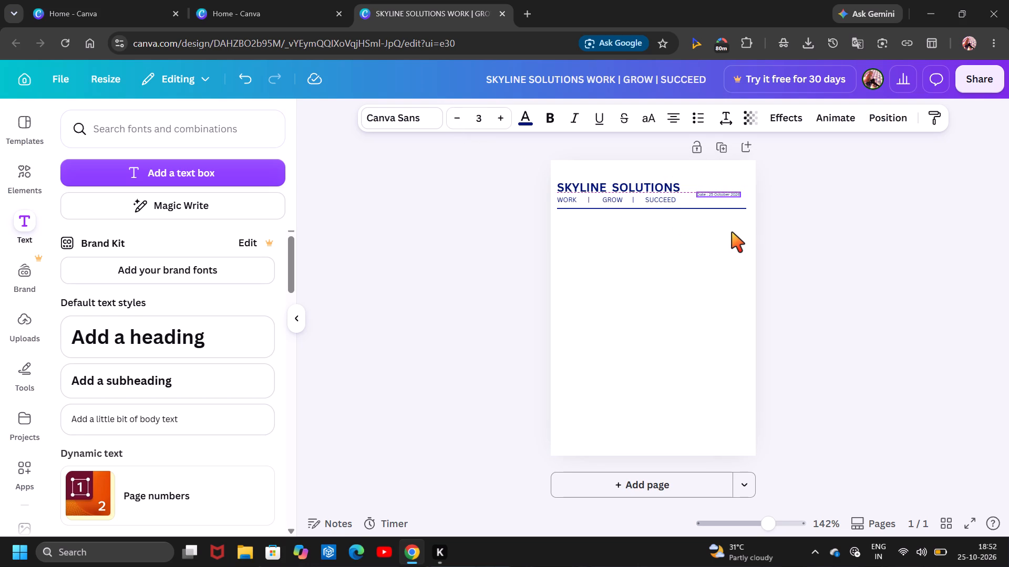
drag(732, 232, 738, 233)
click(856, 232)
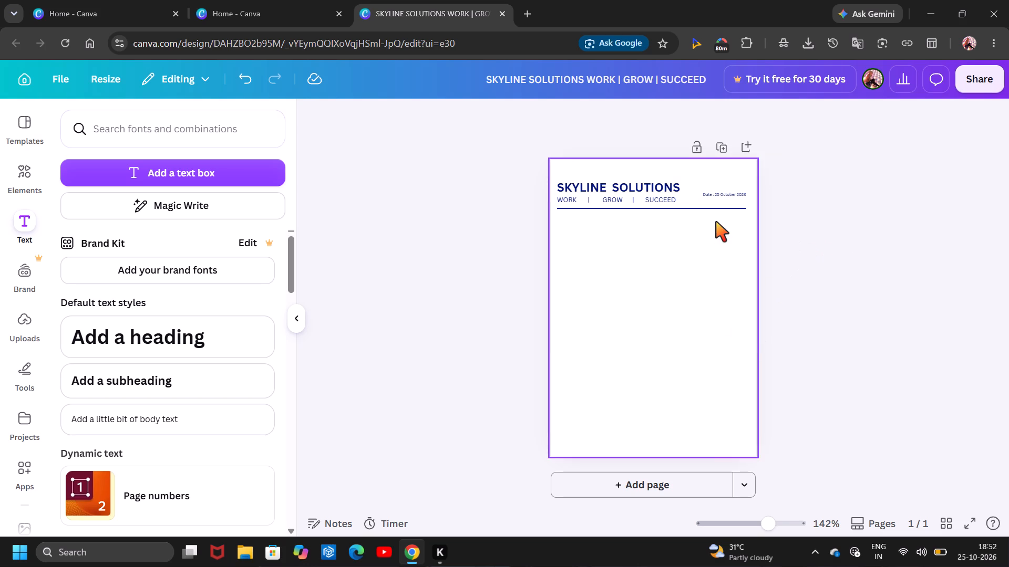
Increase the font size of the date text beside the tagline by one.
drag(723, 197, 718, 194)
click(718, 194)
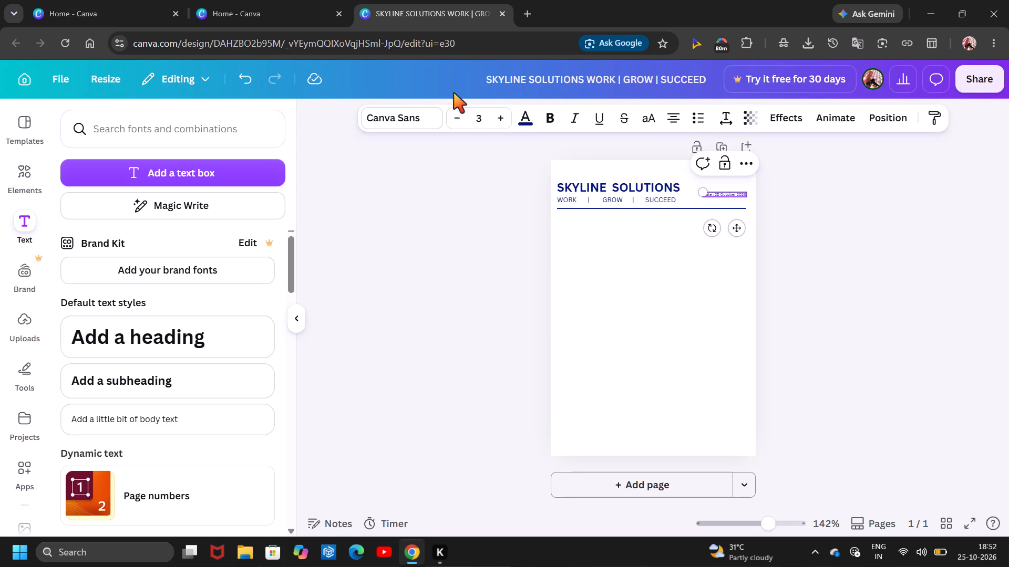
click(499, 120)
click(735, 214)
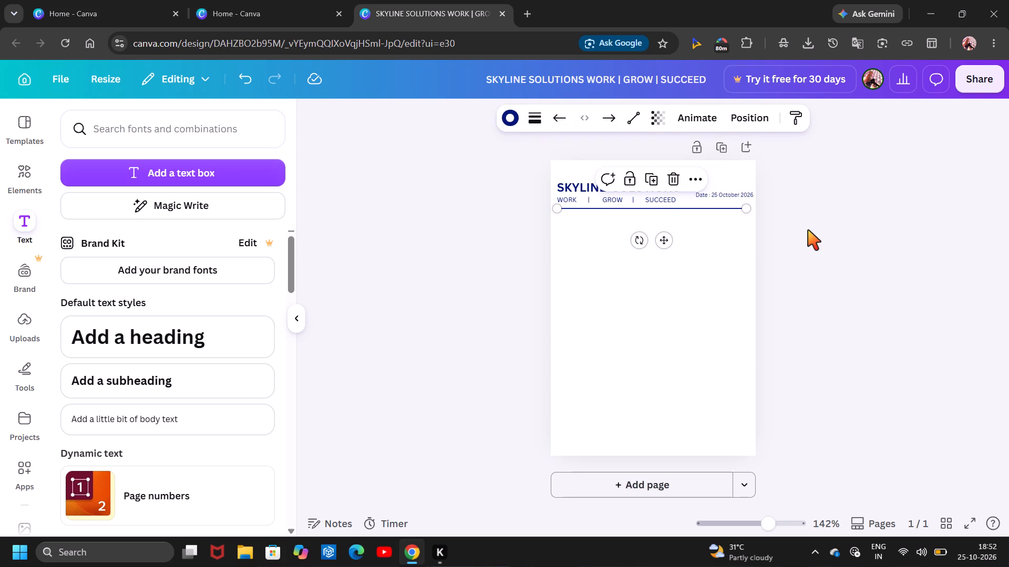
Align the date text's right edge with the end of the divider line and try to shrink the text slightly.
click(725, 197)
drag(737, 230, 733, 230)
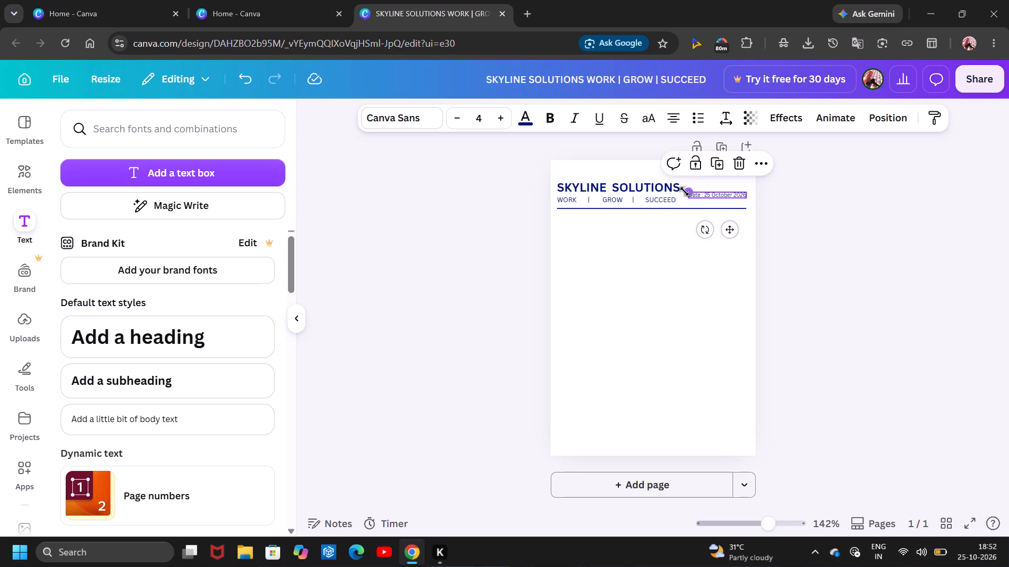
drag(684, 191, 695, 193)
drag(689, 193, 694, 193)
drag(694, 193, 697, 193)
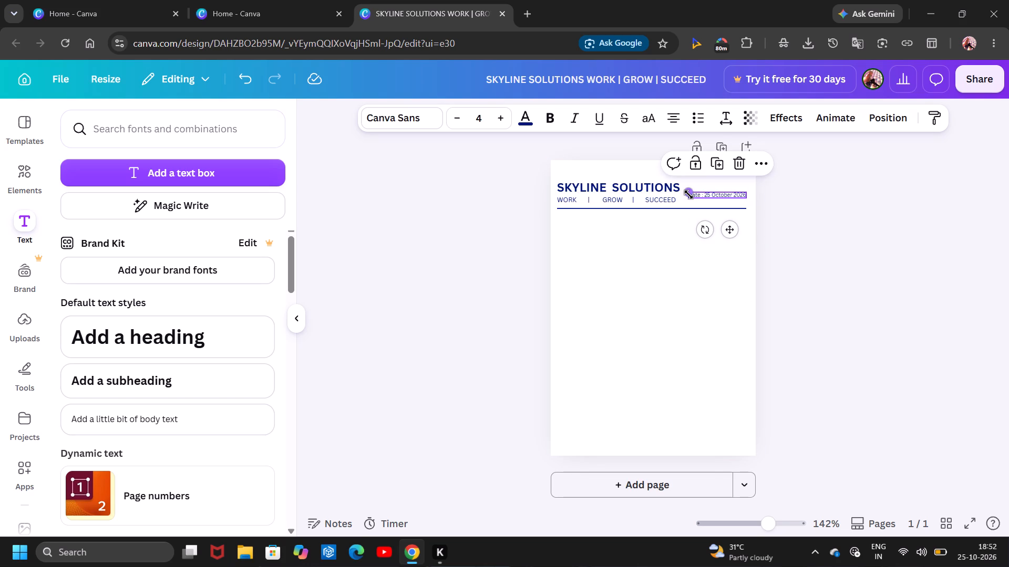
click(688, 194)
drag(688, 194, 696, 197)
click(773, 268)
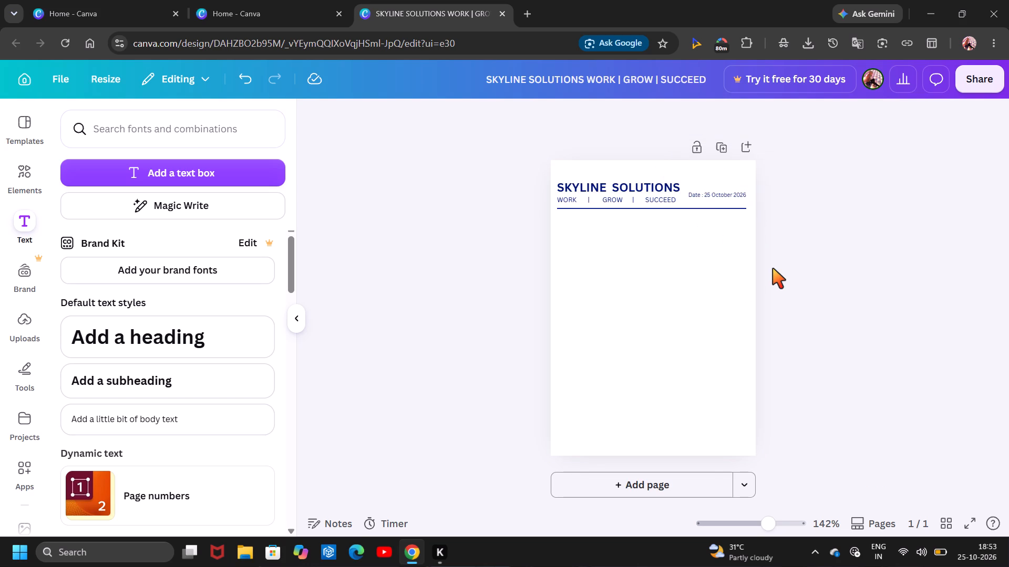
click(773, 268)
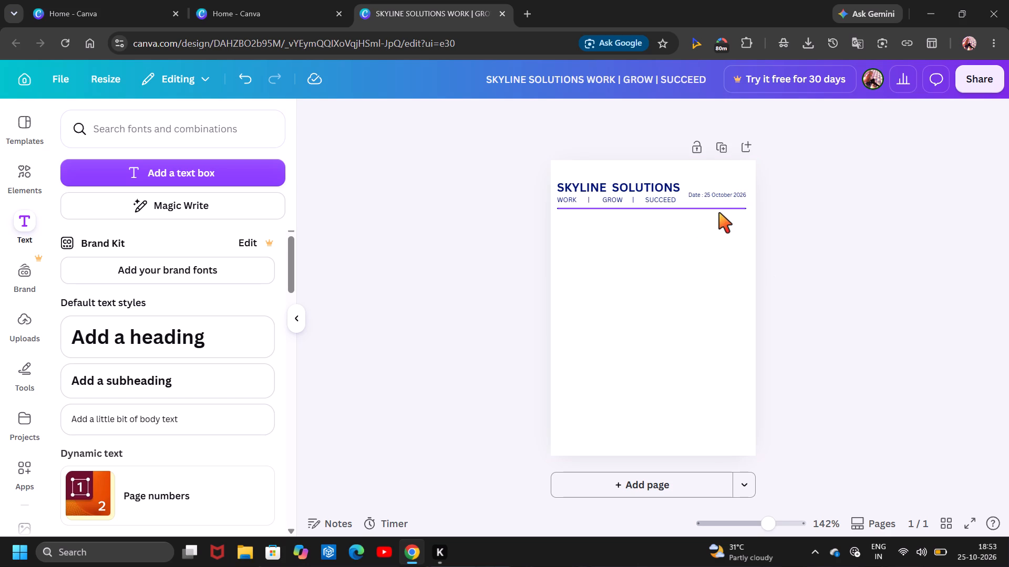
Scale the date text down to font size 3.7 and place it above the divider line, right edge flush with the line's end.
click(713, 197)
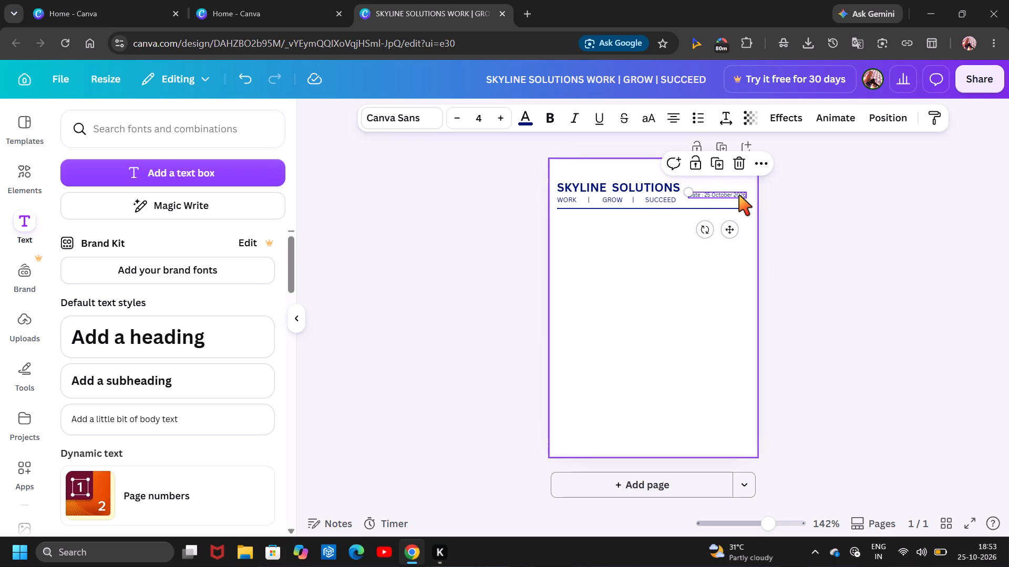
click(739, 195)
drag(732, 224, 709, 275)
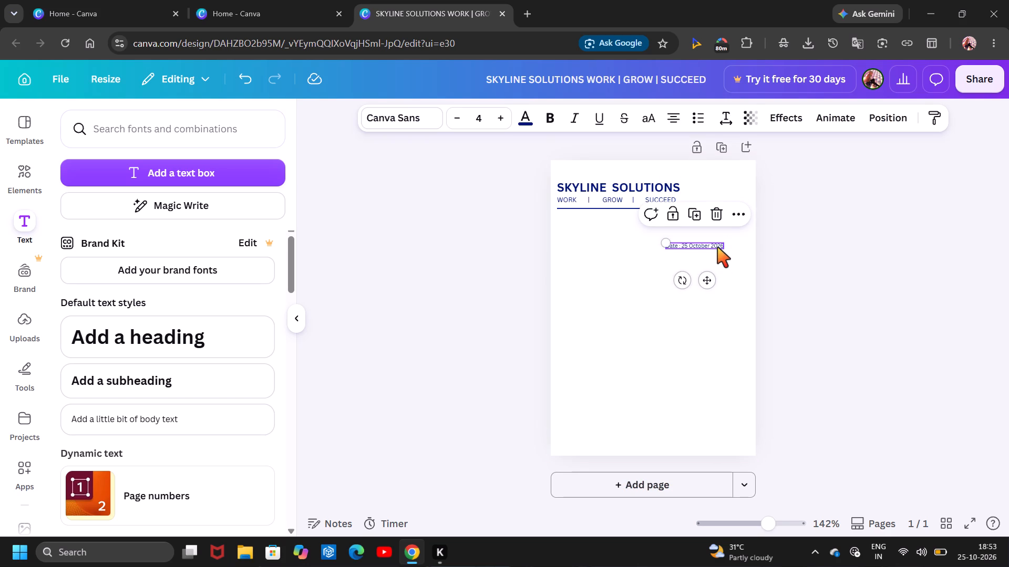
drag(661, 244, 670, 244)
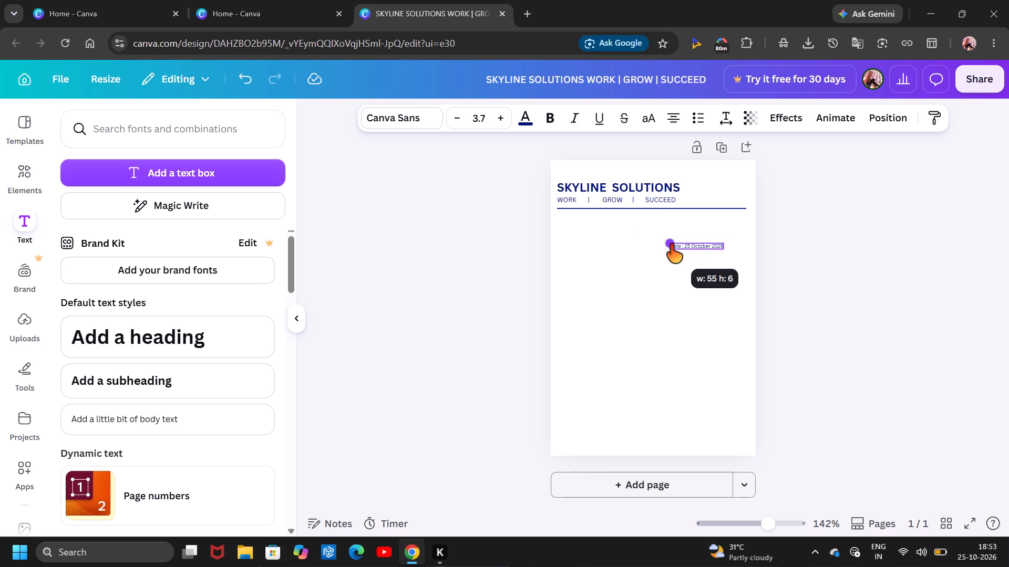
drag(670, 244, 681, 249)
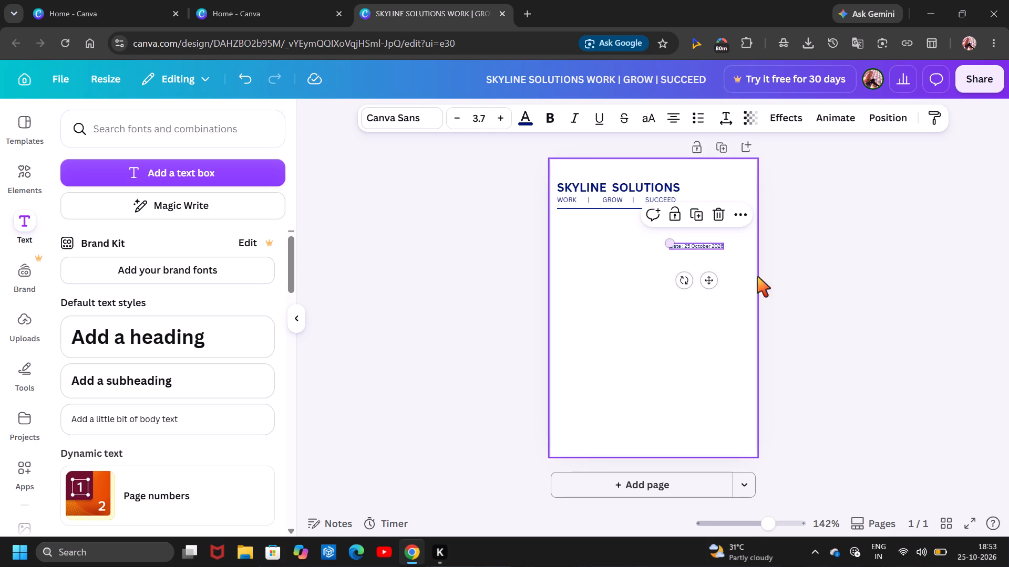
drag(709, 281, 724, 225)
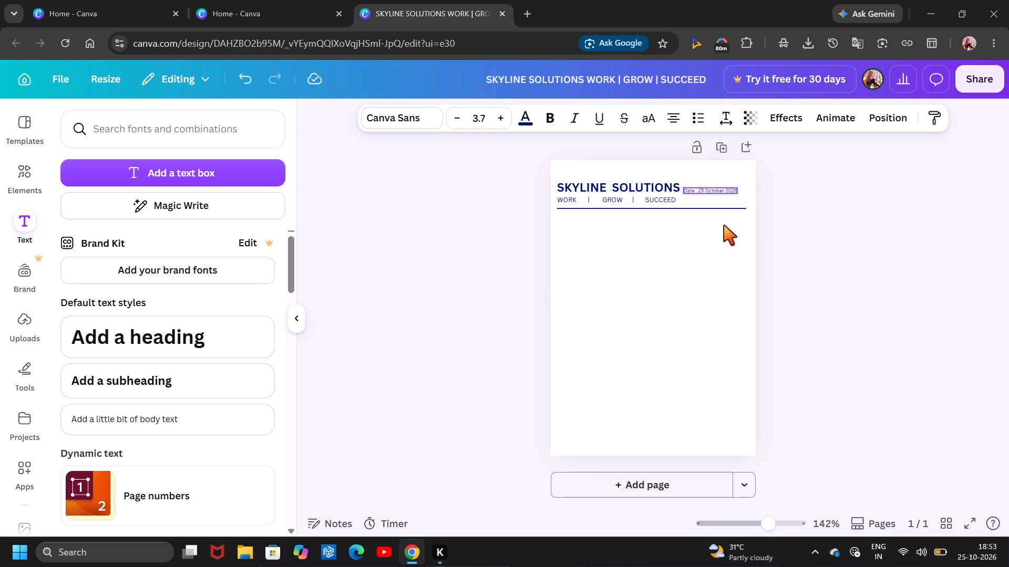
drag(724, 225, 724, 227)
click(822, 249)
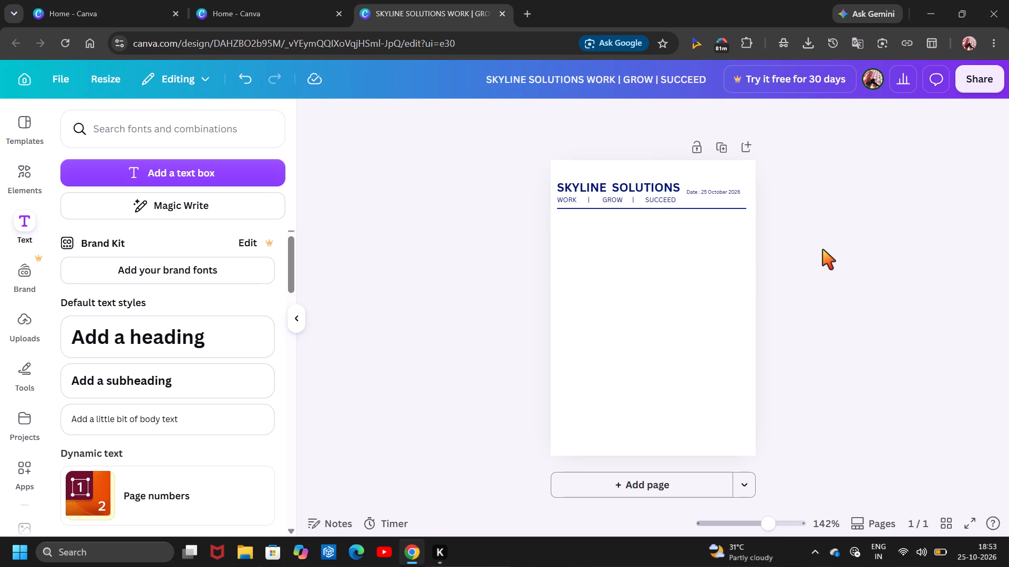
drag(716, 191, 723, 195)
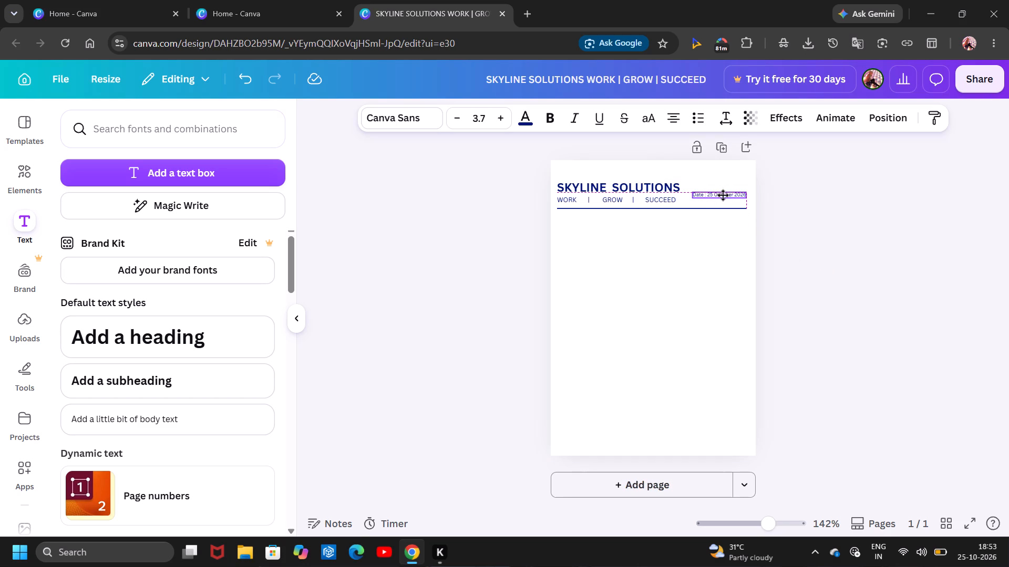
drag(723, 195, 724, 191)
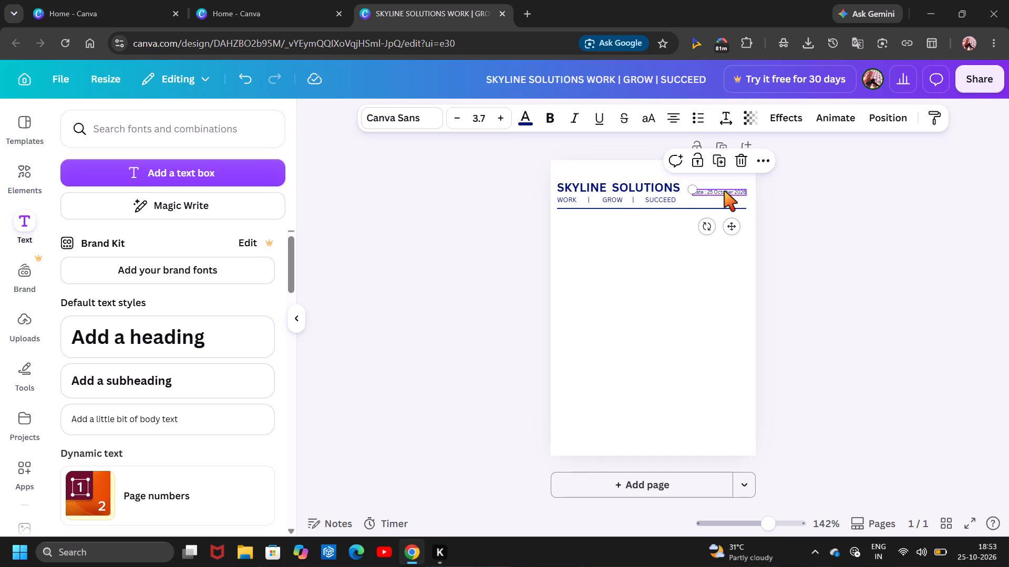
click(738, 313)
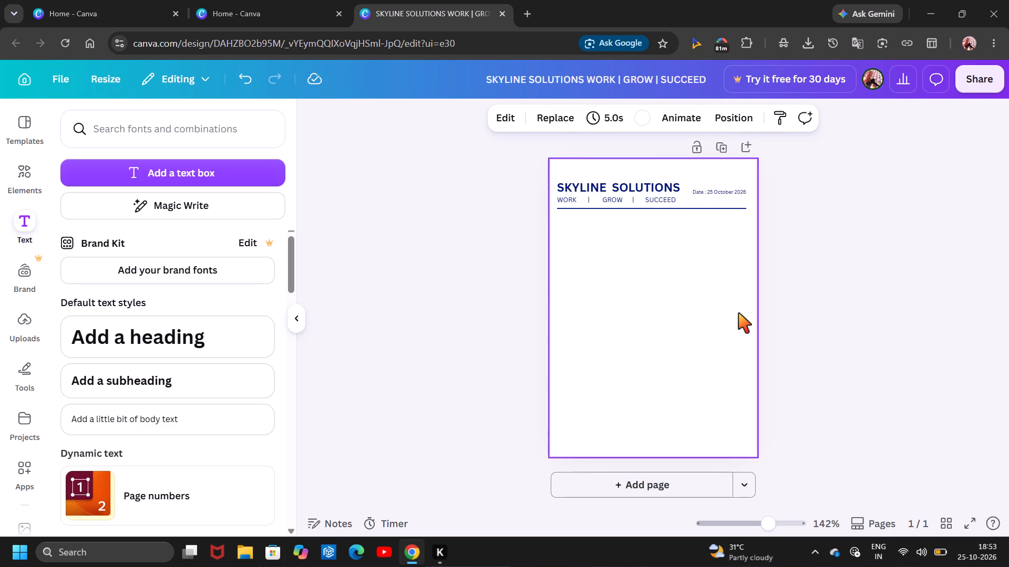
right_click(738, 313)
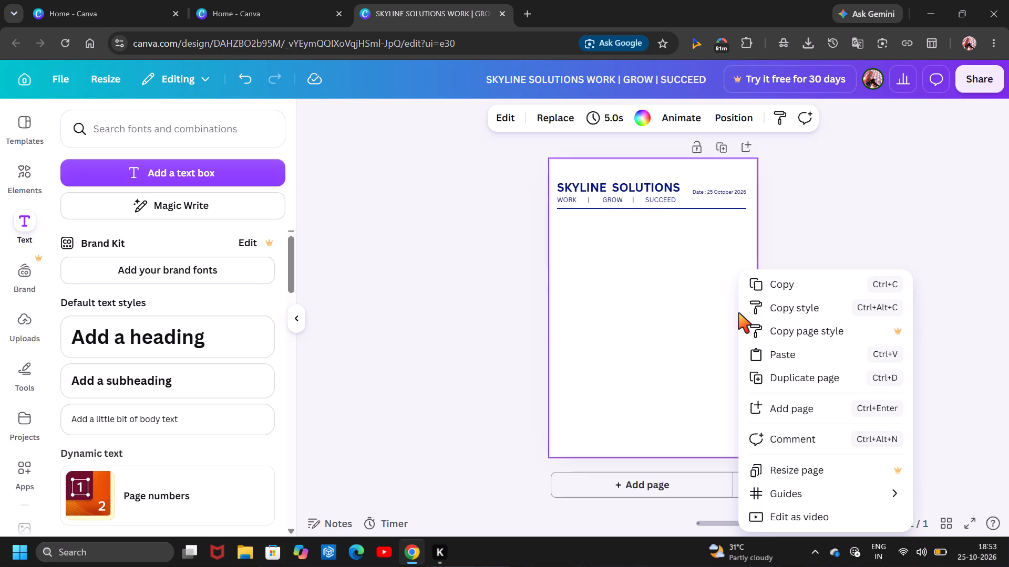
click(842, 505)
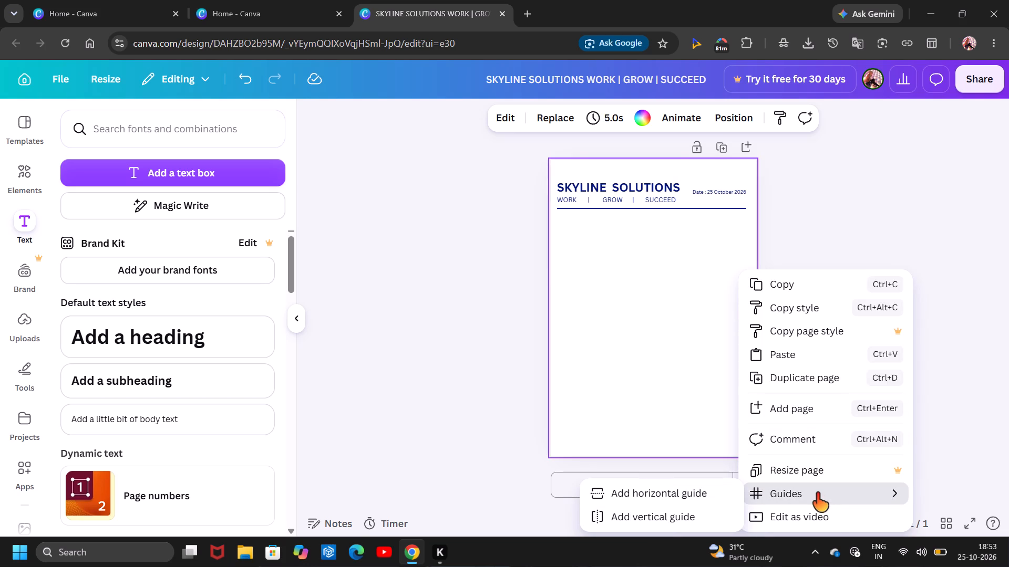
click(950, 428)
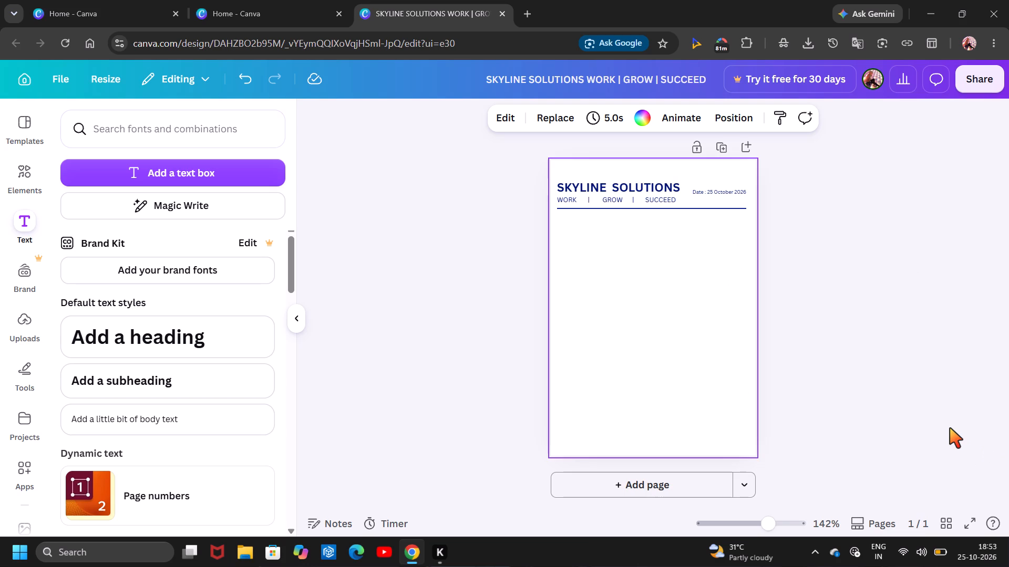
Add a heading reading "OFFICE NOTICE" in the middle of the page and set its font size to 13.
click(243, 319)
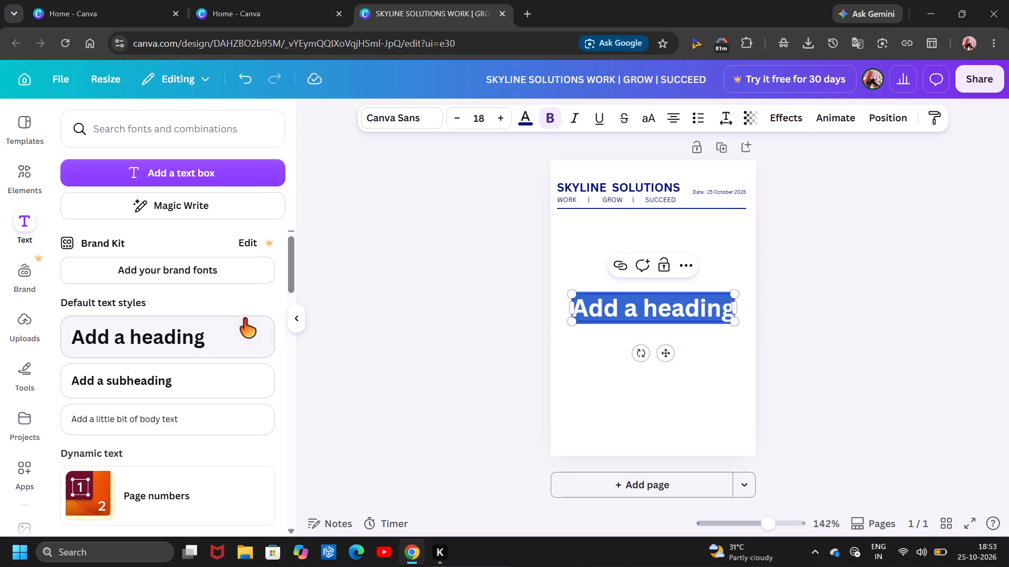
key(BackSpace)
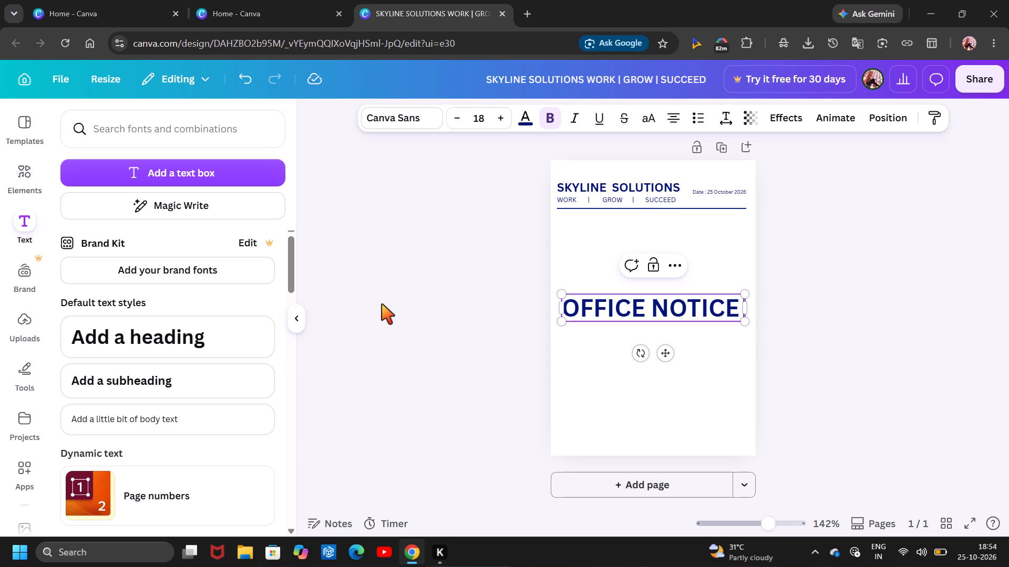
click(460, 116)
click(460, 116)
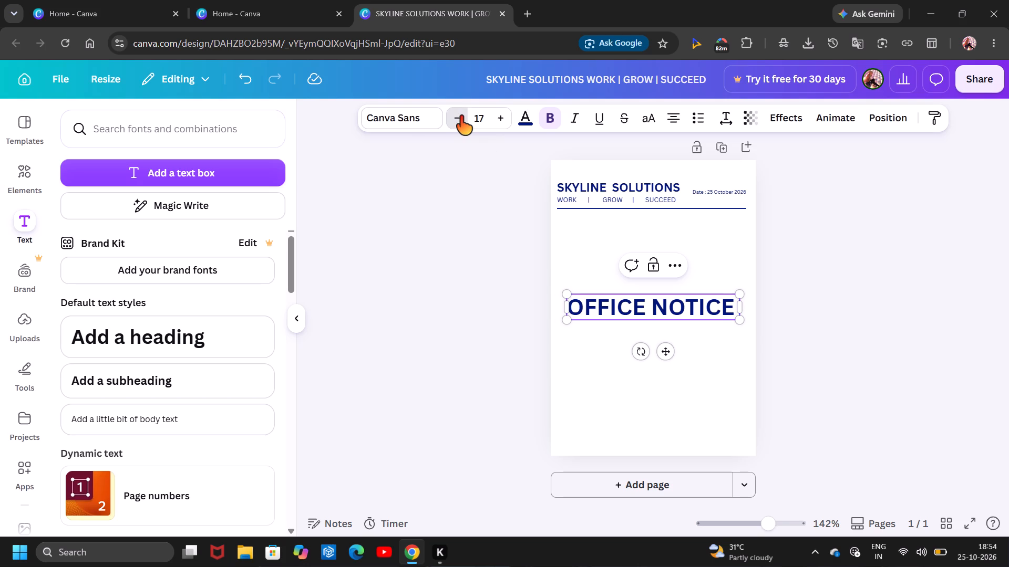
click(460, 116)
click(460, 116)
click(460, 116)
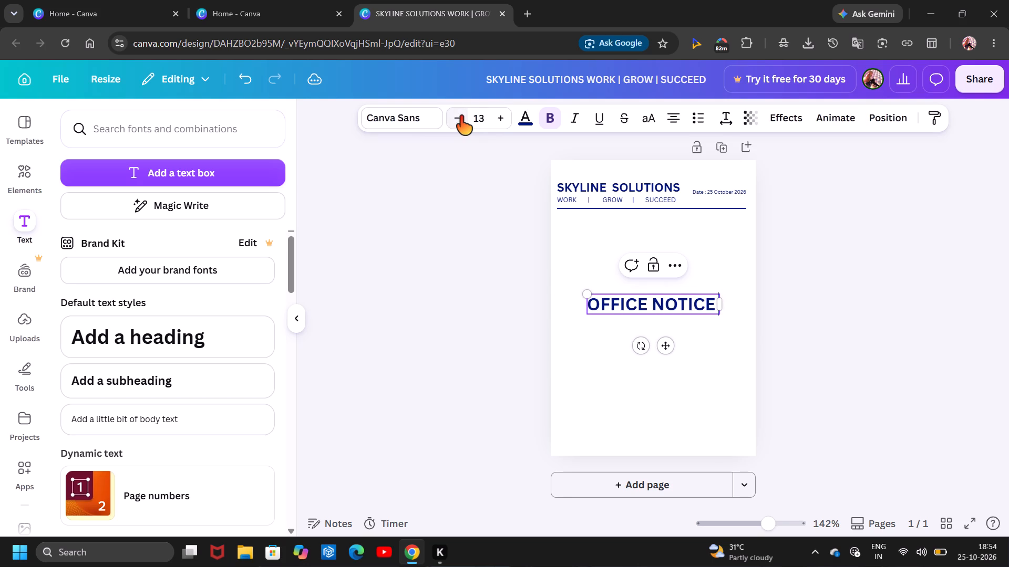
Apply white as the text color of the "OFFICE NOTICE" heading.
click(532, 121)
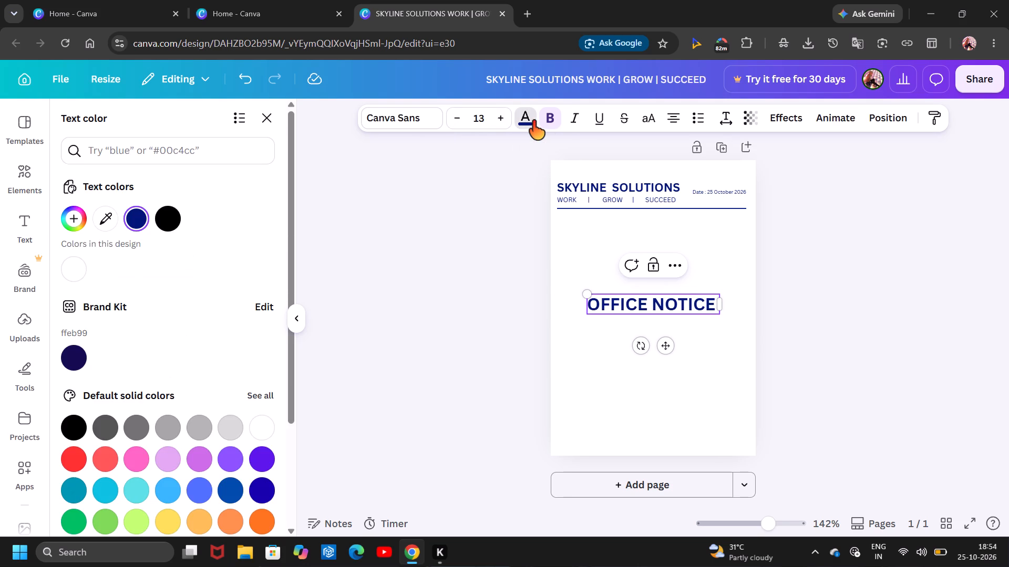
click(64, 270)
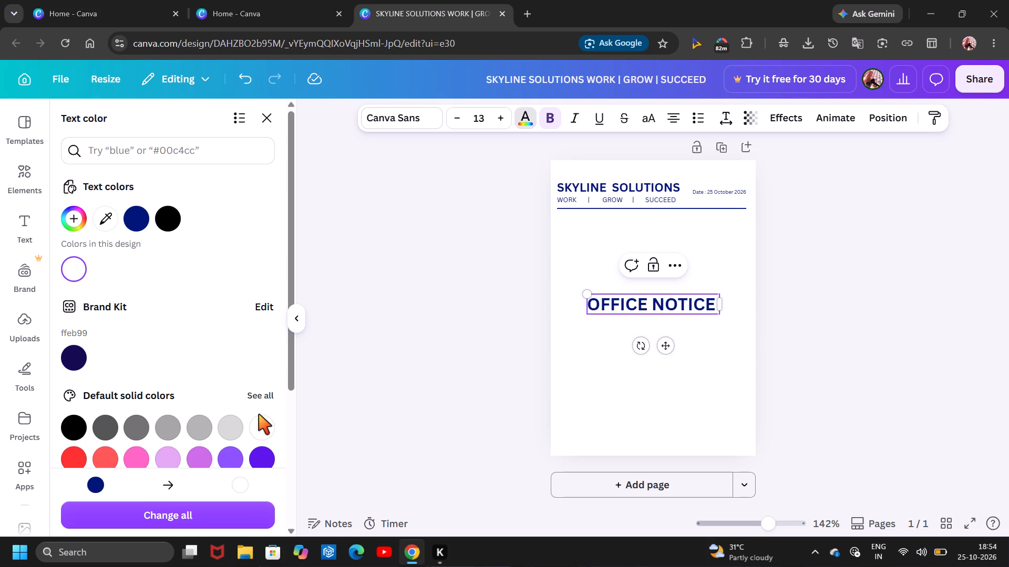
click(261, 430)
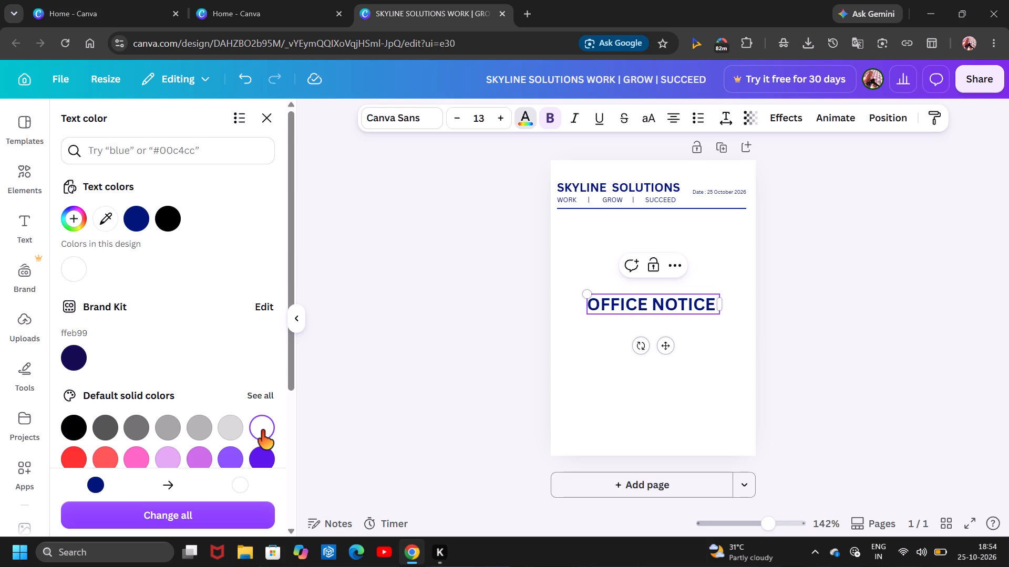
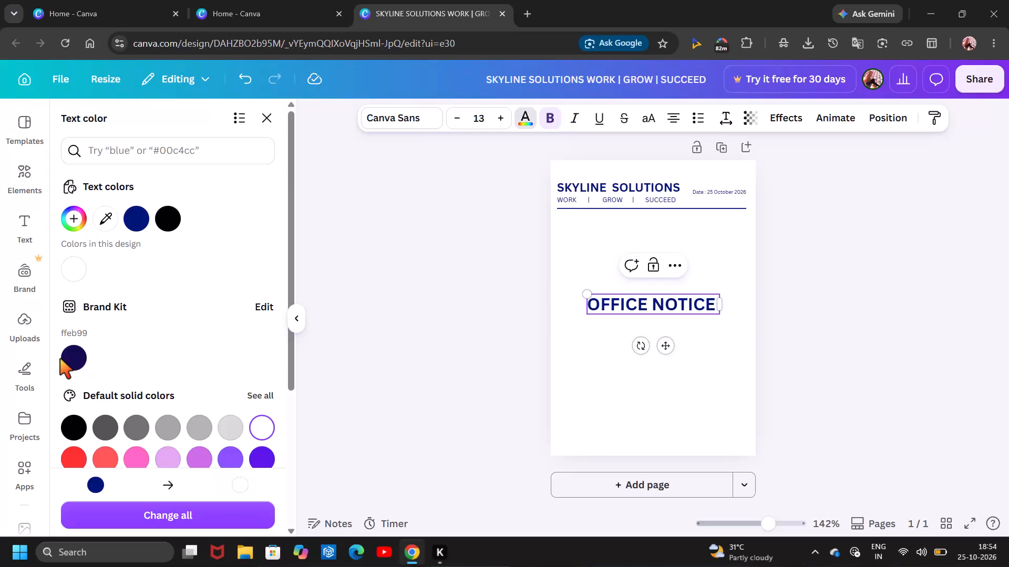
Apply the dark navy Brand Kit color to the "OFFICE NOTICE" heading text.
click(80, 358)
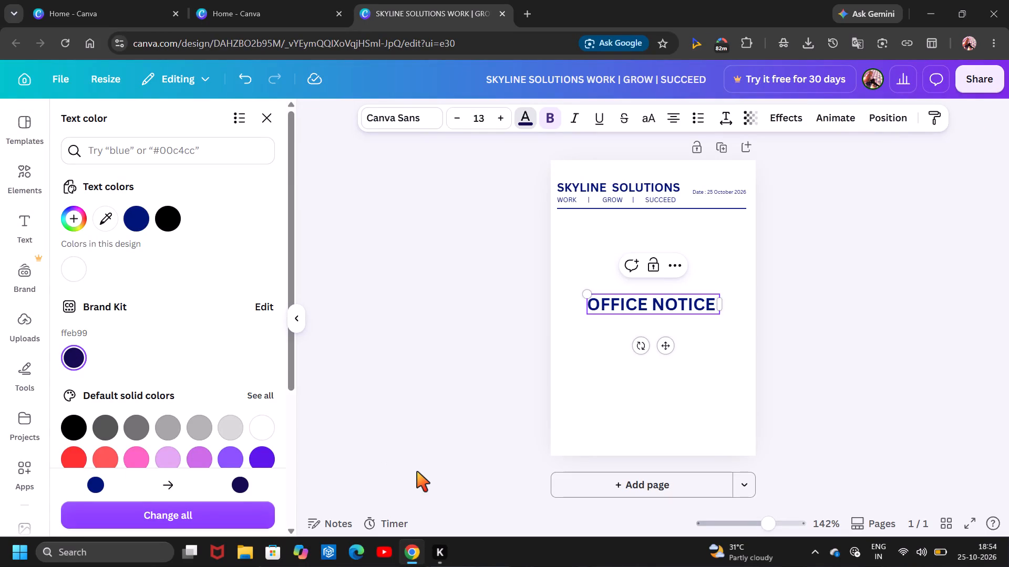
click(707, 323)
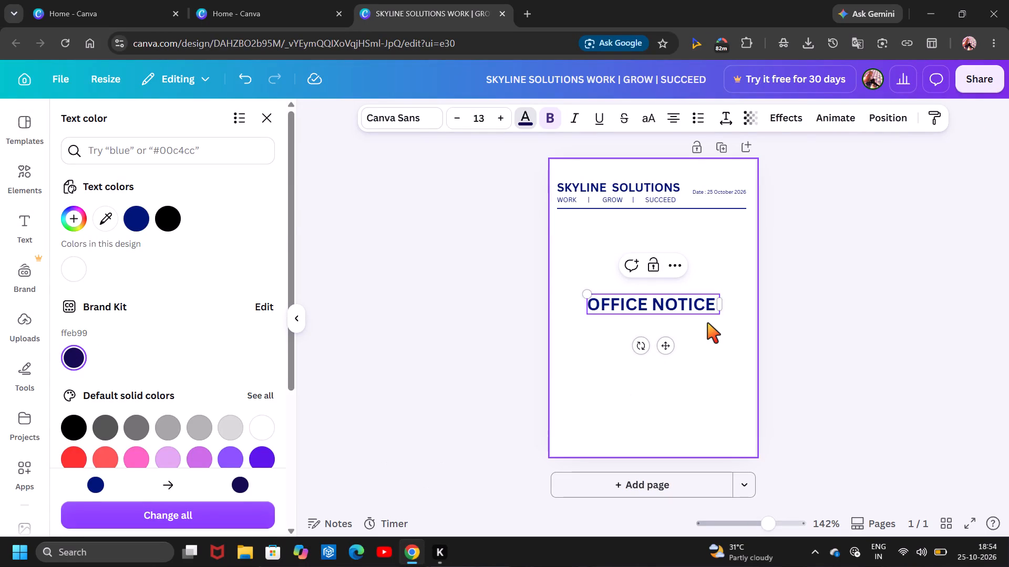
Delete the "OFFICE NOTICE" heading from the middle of the page.
click(681, 302)
click(677, 266)
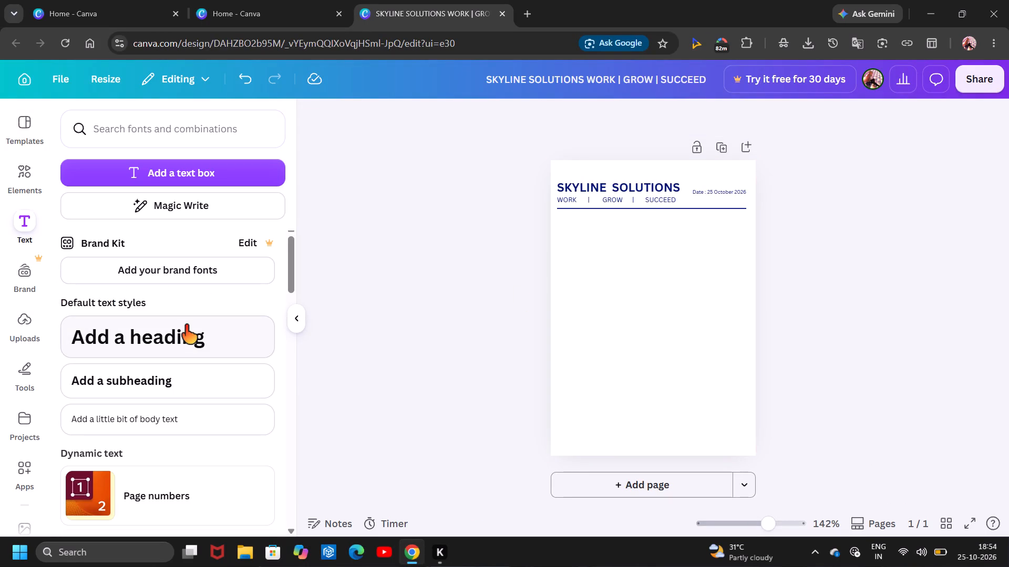
Add a square shape to the page and flatten it into a rectangle about 63 × 26 px.
click(28, 184)
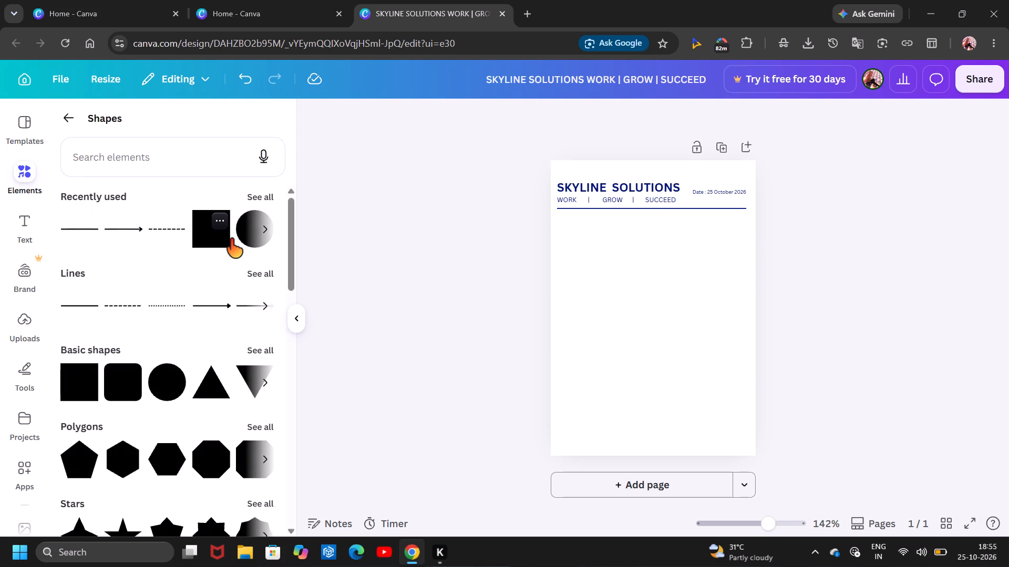
click(263, 226)
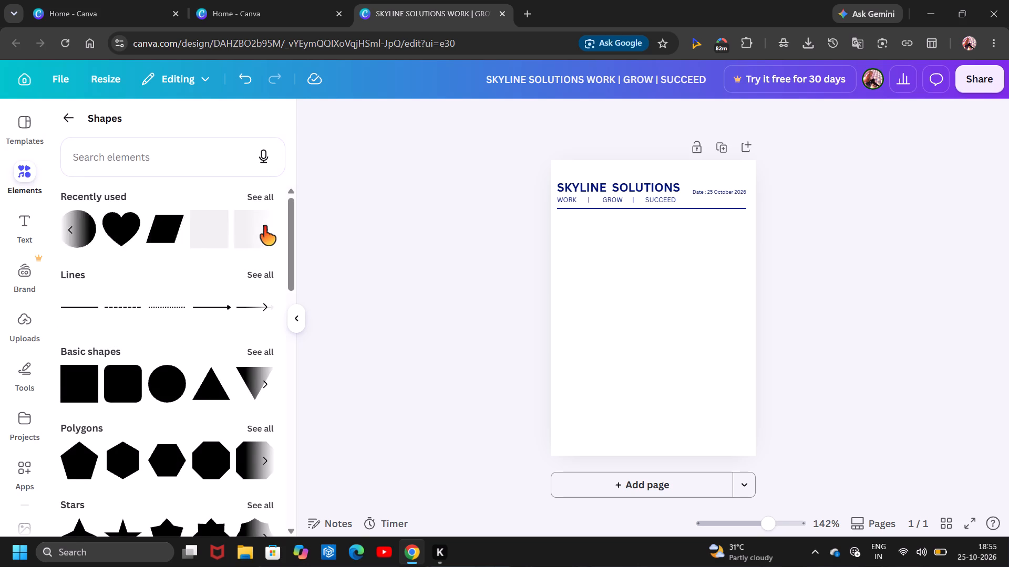
click(263, 226)
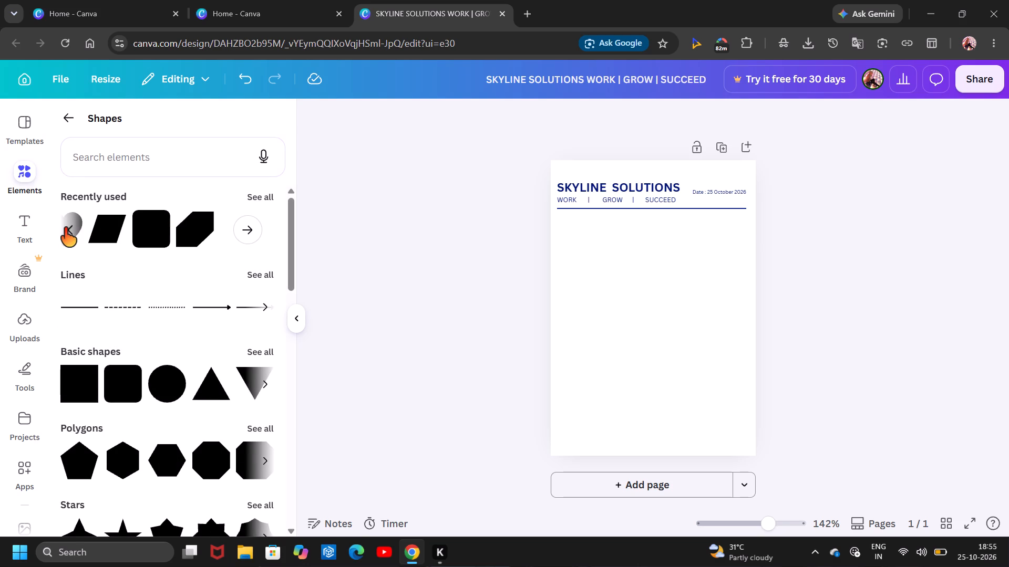
double_click(64, 228)
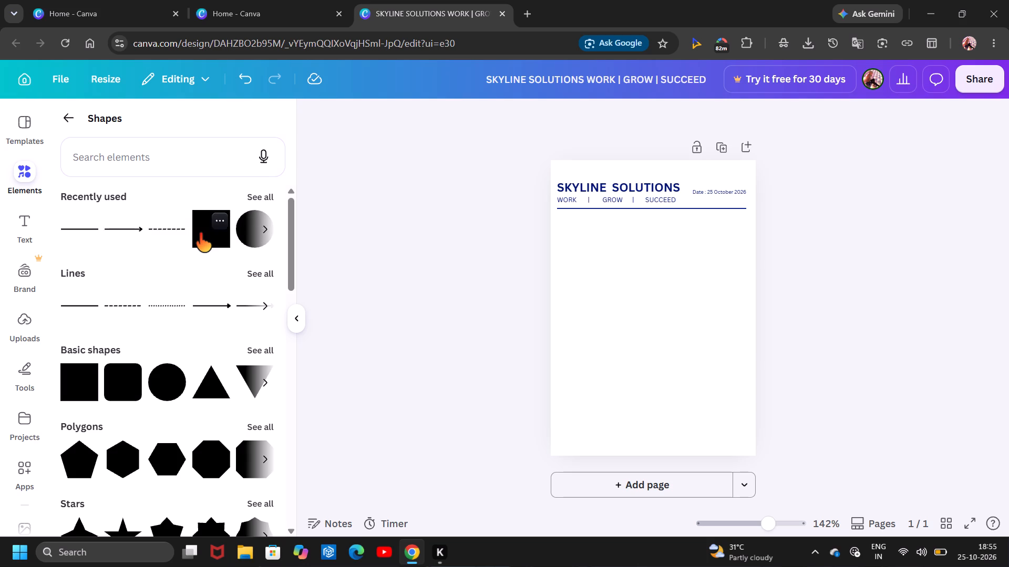
click(199, 233)
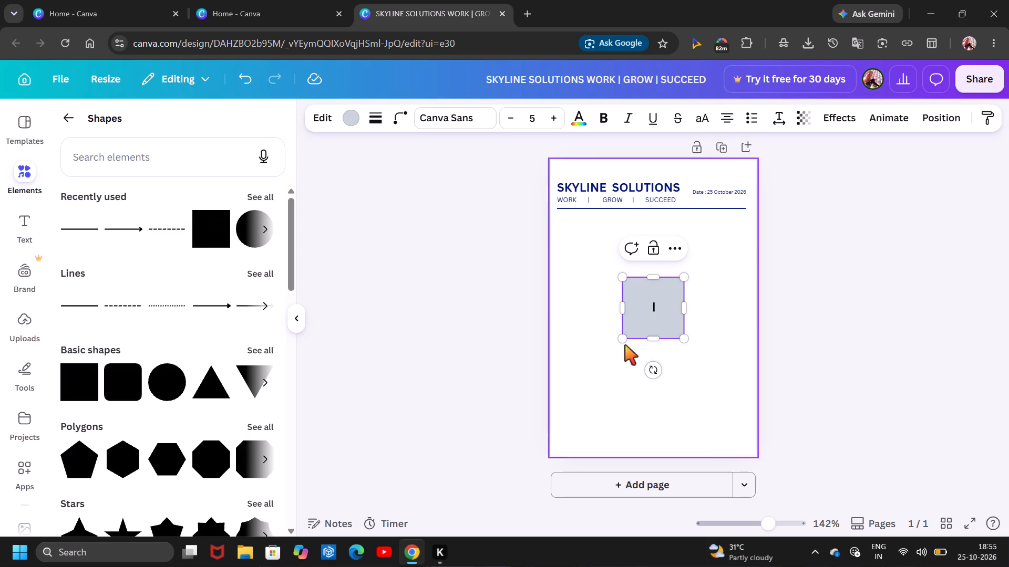
drag(656, 340, 668, 296)
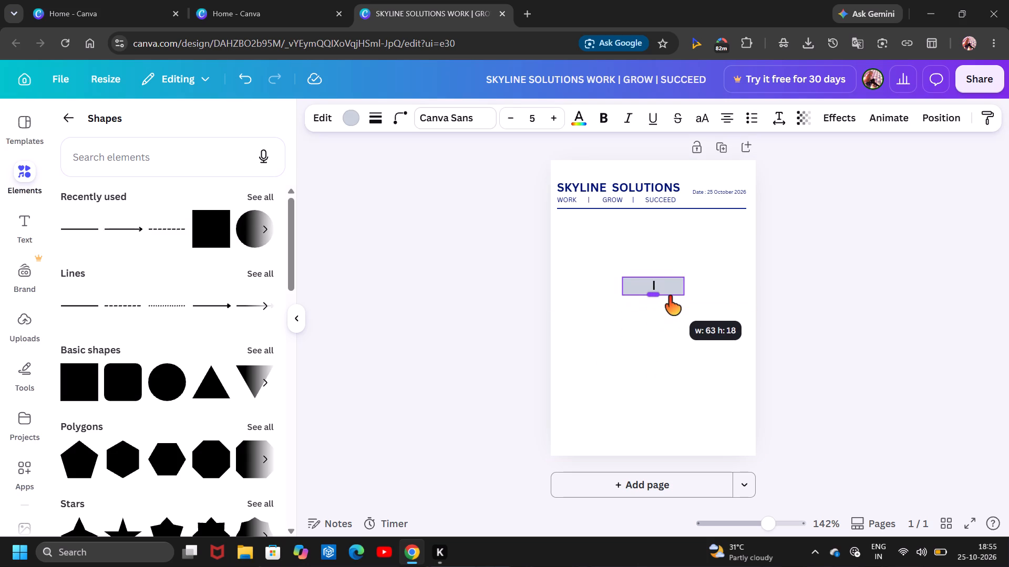
drag(668, 296, 670, 304)
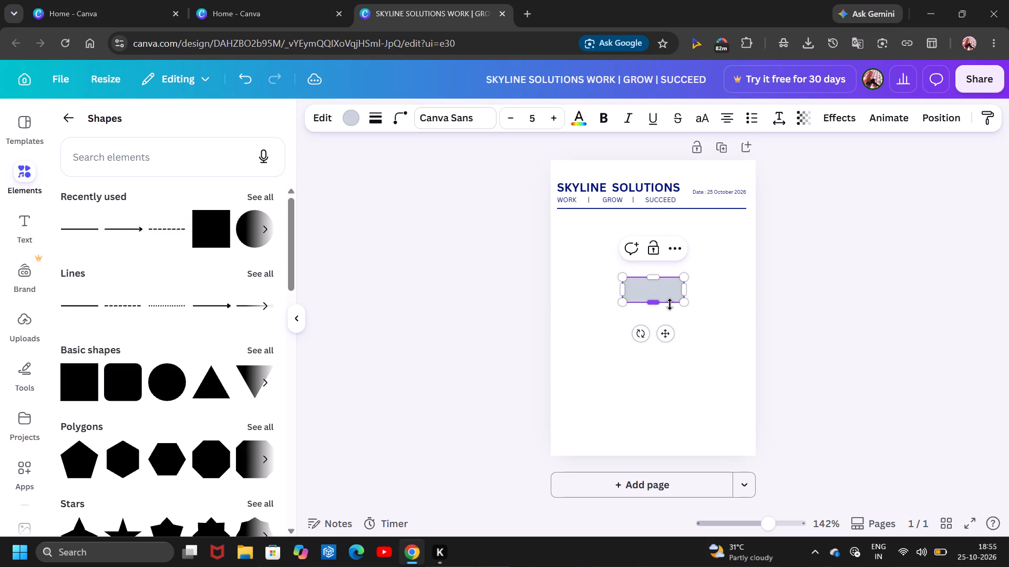
Move the rectangle beneath the divider line, widen it to about 105 px and center it horizontally on the page.
drag(664, 339, 648, 302)
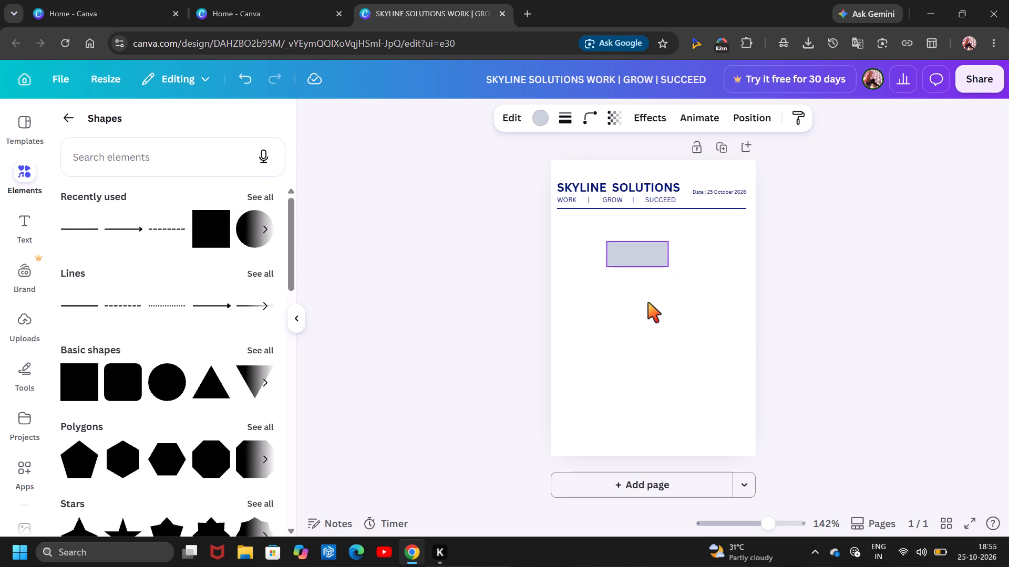
drag(648, 302, 639, 291)
drag(658, 241, 689, 234)
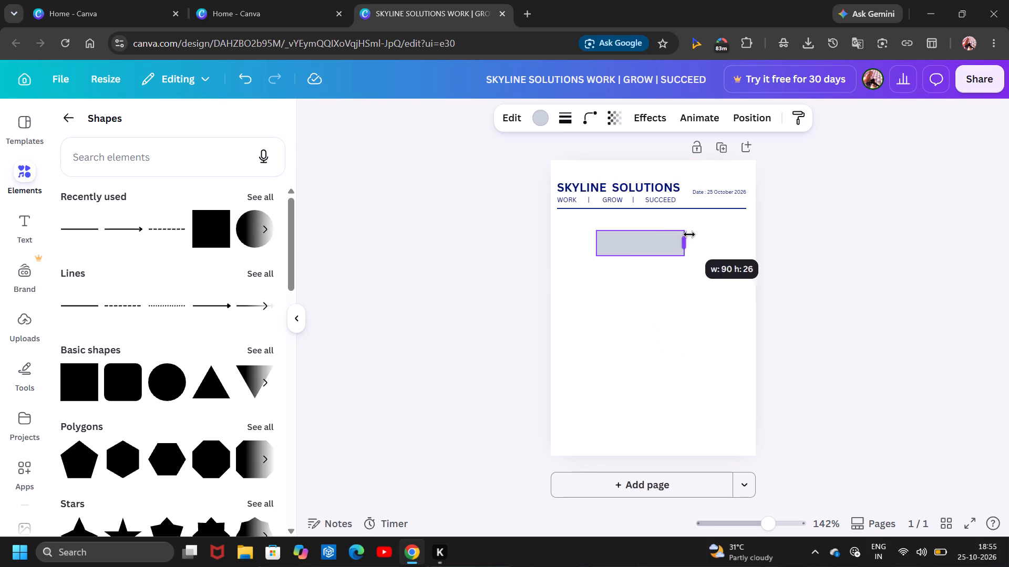
drag(689, 234, 700, 236)
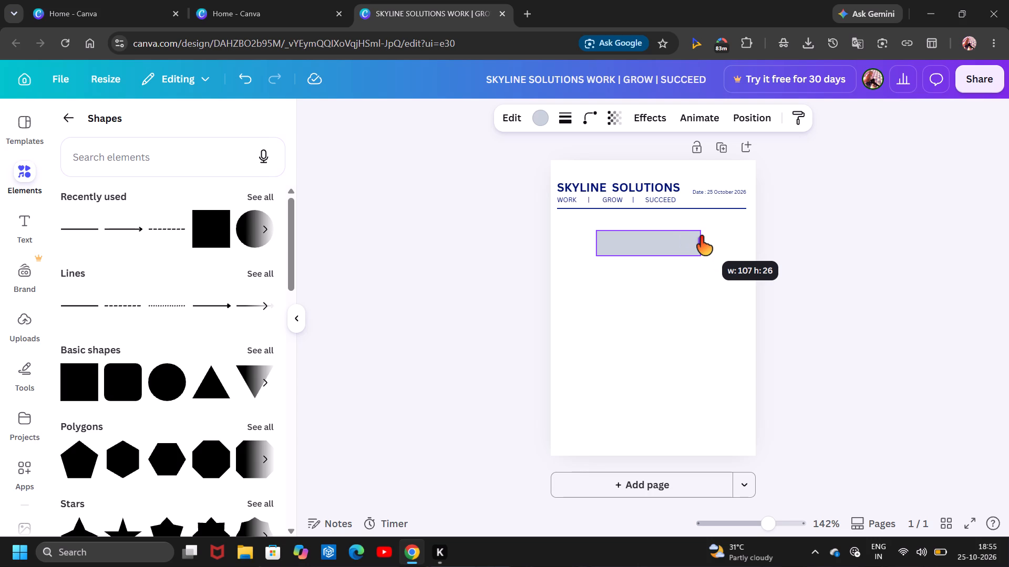
drag(700, 236, 698, 239)
click(650, 242)
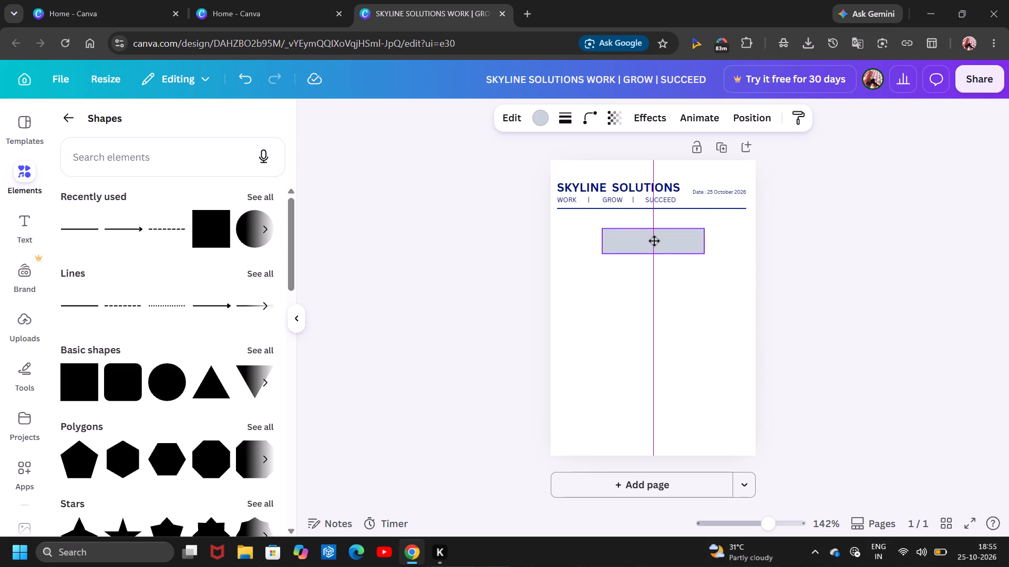
Fill the rectangle with the design's navy blue.
click(540, 113)
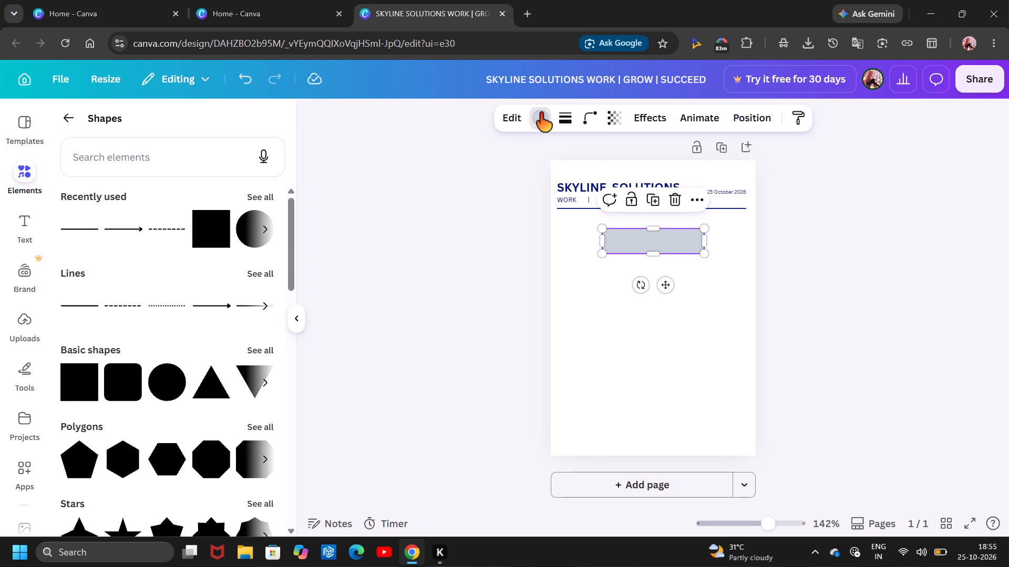
click(69, 261)
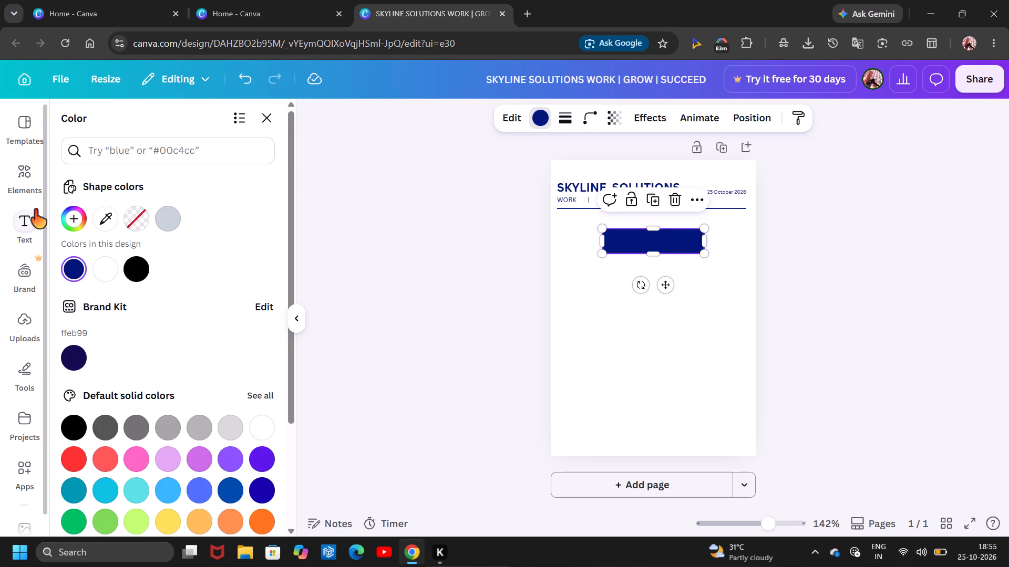
Enter "OFFICE NOTICE" inside the navy rectangle and set the text's font size to 9.
key(o)
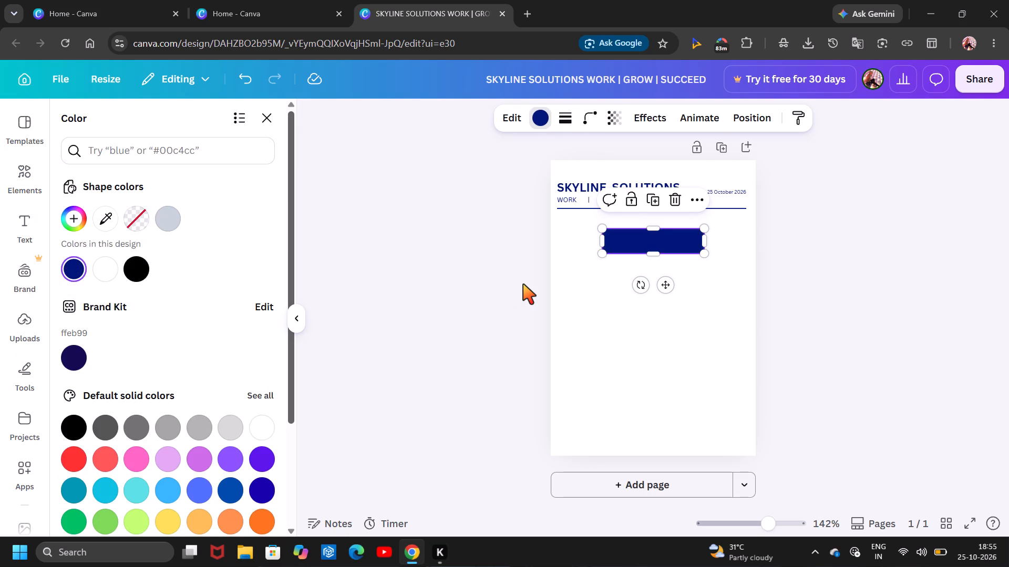
click(633, 252)
click(635, 246)
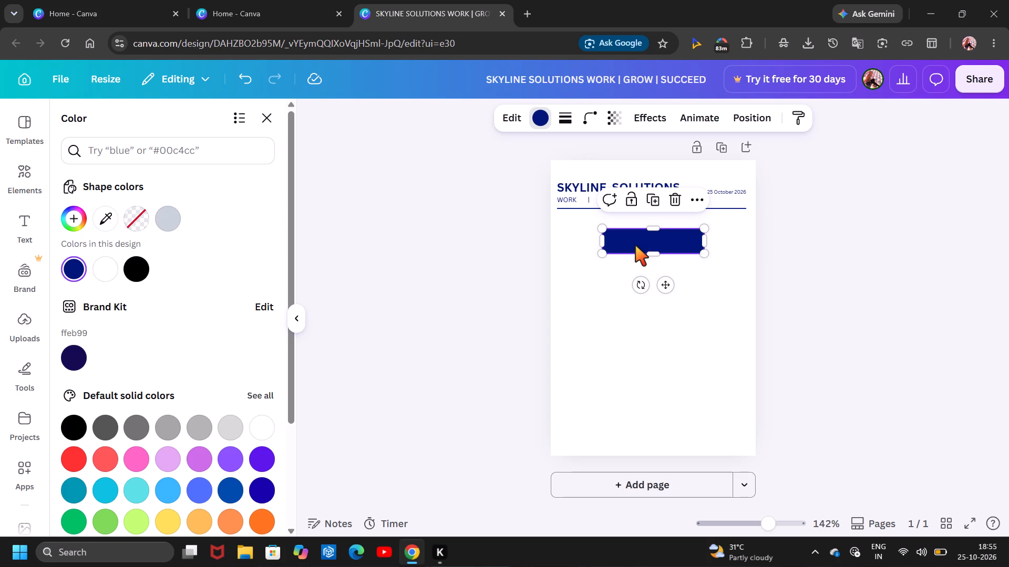
click(633, 237)
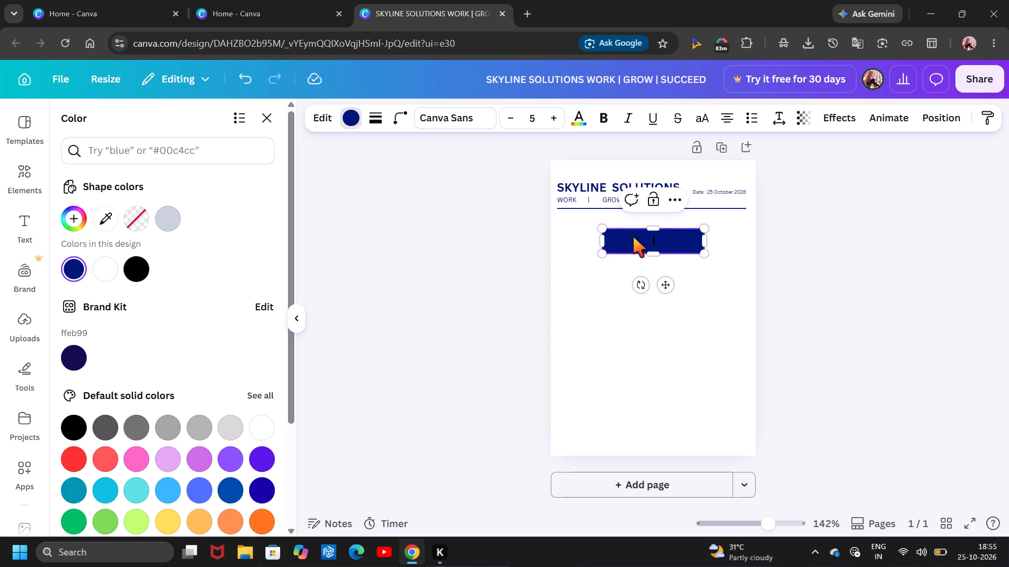
key(o)
text(FFICE NOTICE)
key(space)
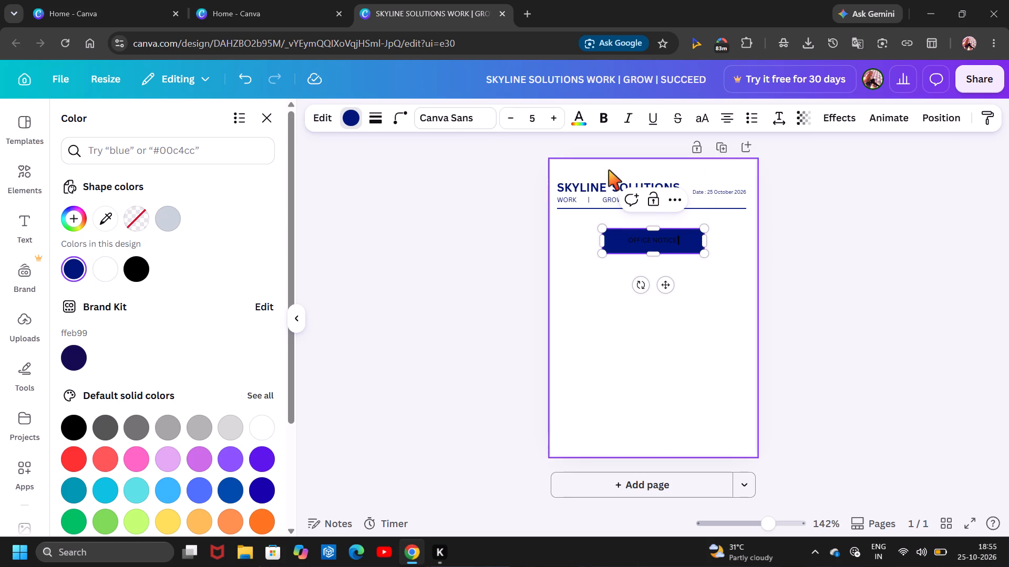
triple_click(551, 122)
click(551, 122)
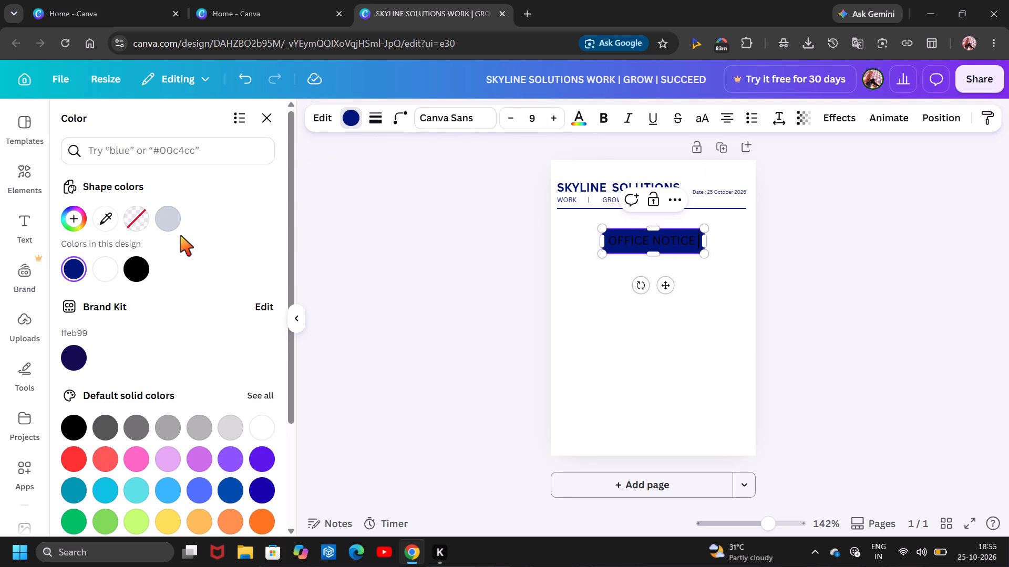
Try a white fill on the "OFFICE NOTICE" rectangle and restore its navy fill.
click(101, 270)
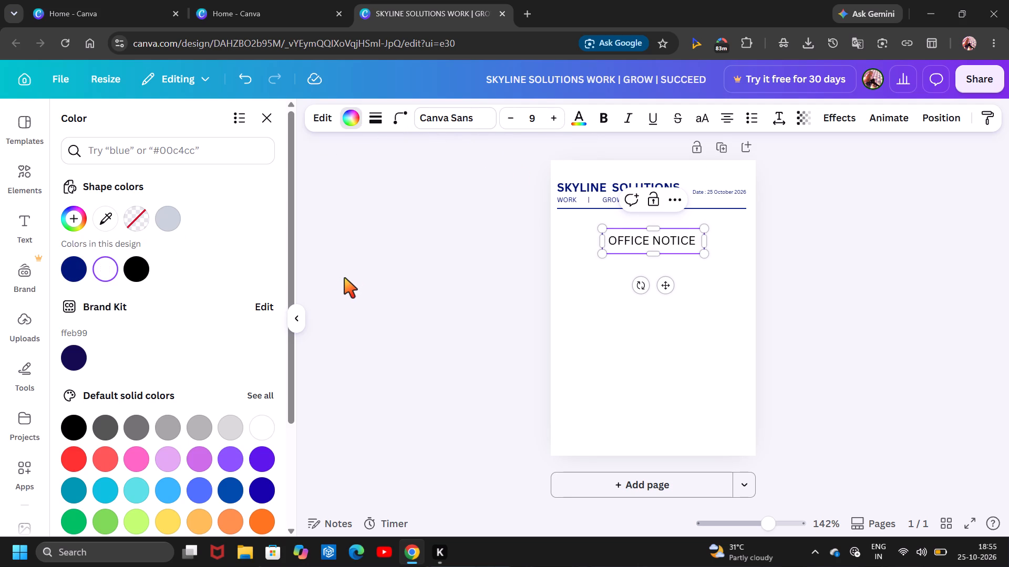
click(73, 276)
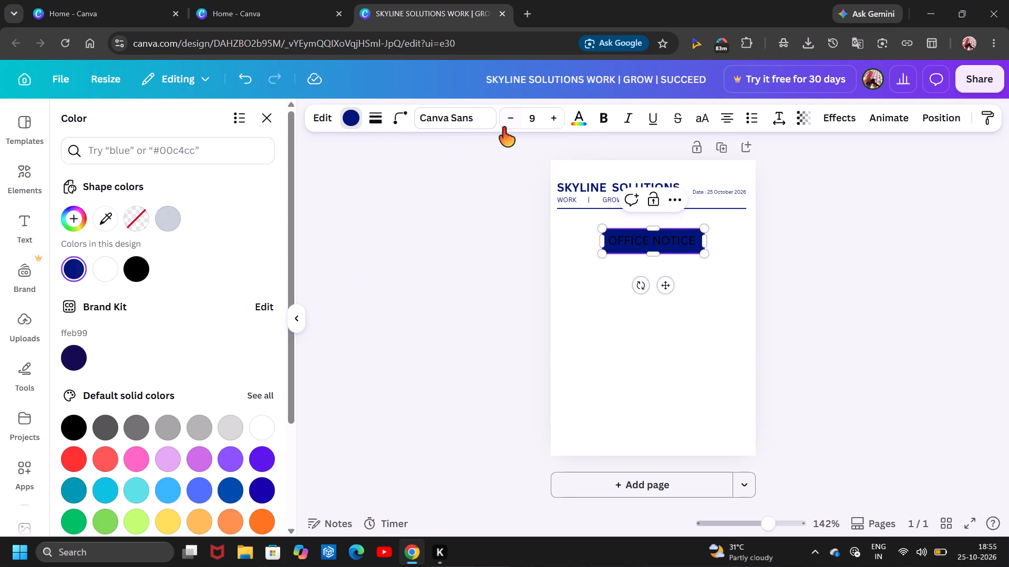
Change the text color of the whole "OFFICE NOTICE" label in the navy rectangle to white.
click(579, 119)
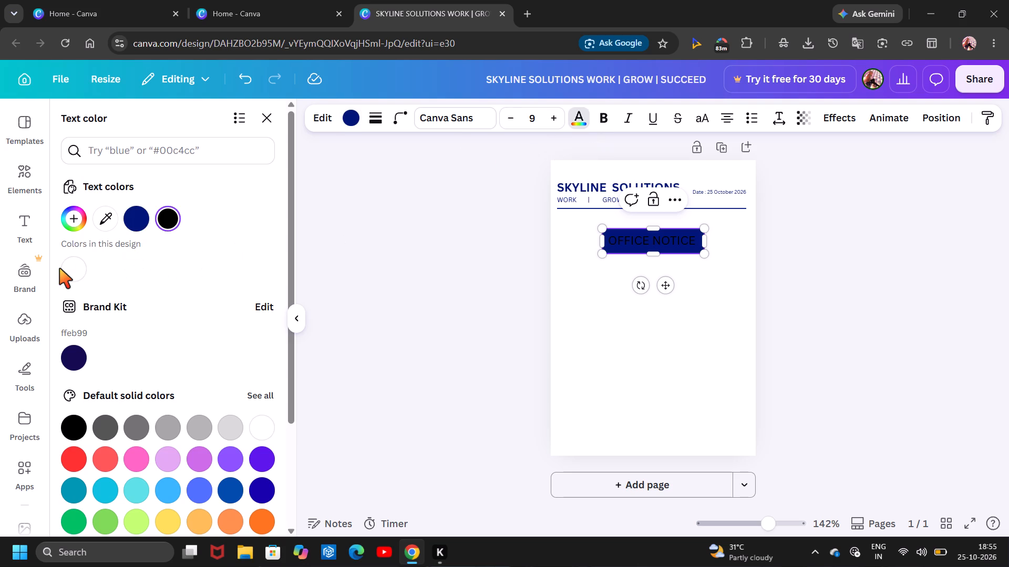
click(59, 268)
click(59, 268)
click(70, 267)
triple_click(649, 244)
click(649, 244)
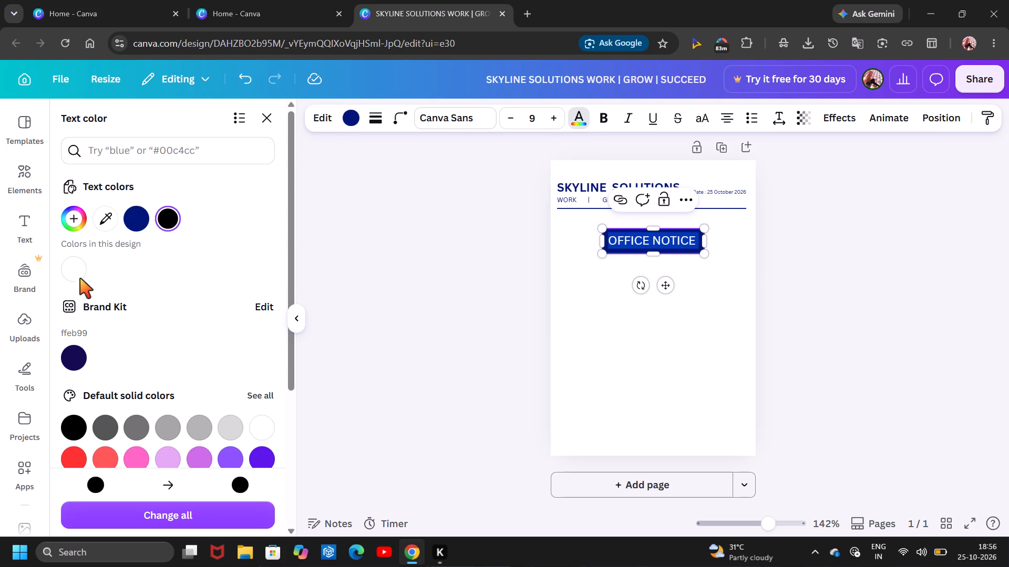
click(66, 272)
click(461, 314)
click(658, 366)
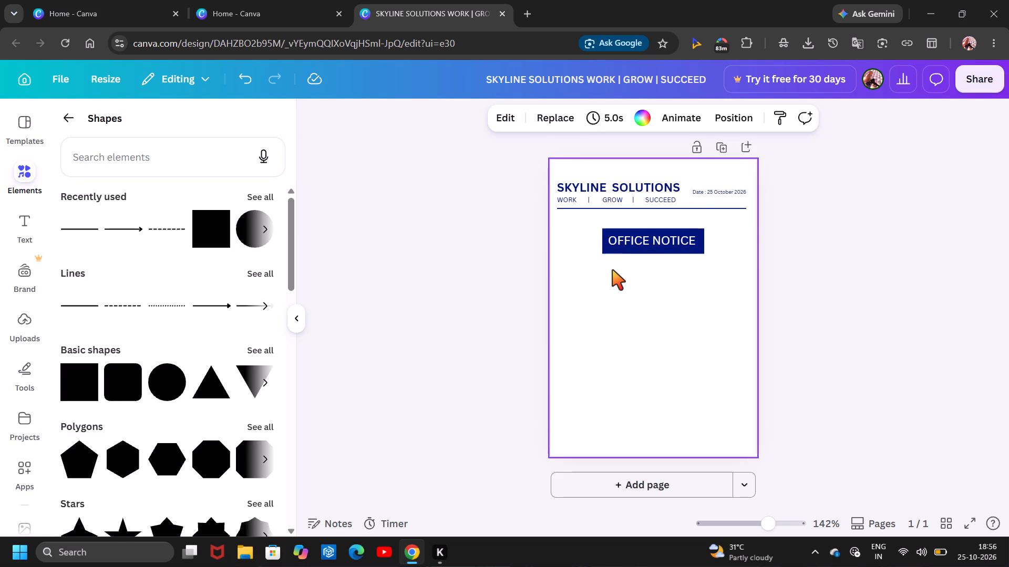
Make the entire "OFFICE NOTICE" text in the rectangle bold.
click(656, 241)
triple_click(656, 241)
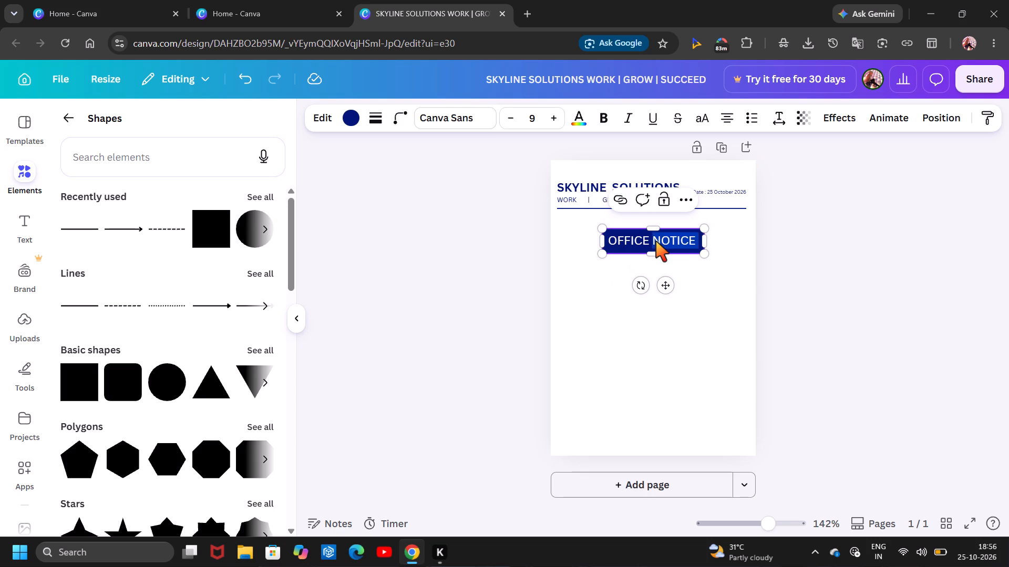
click(602, 116)
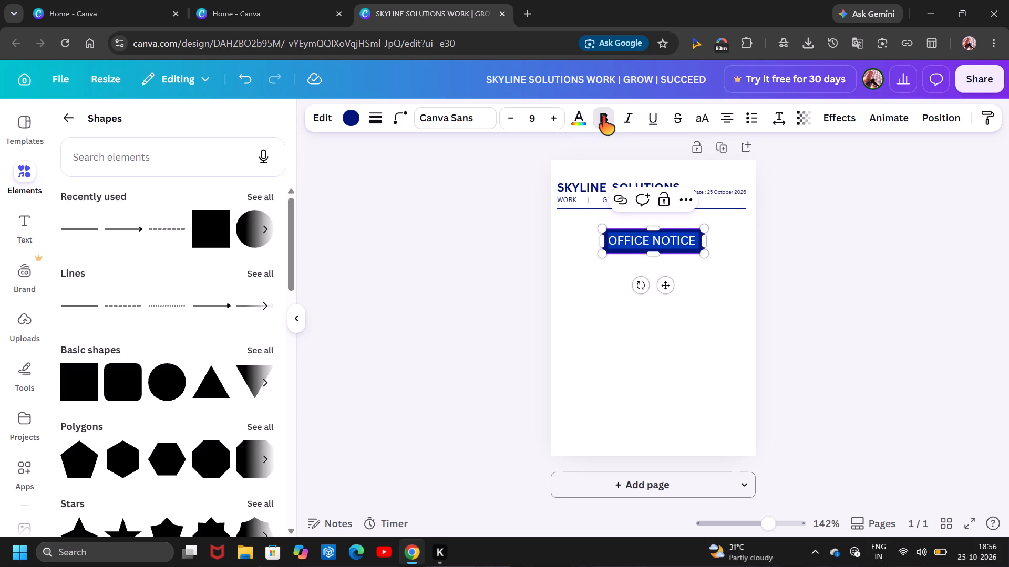
click(841, 321)
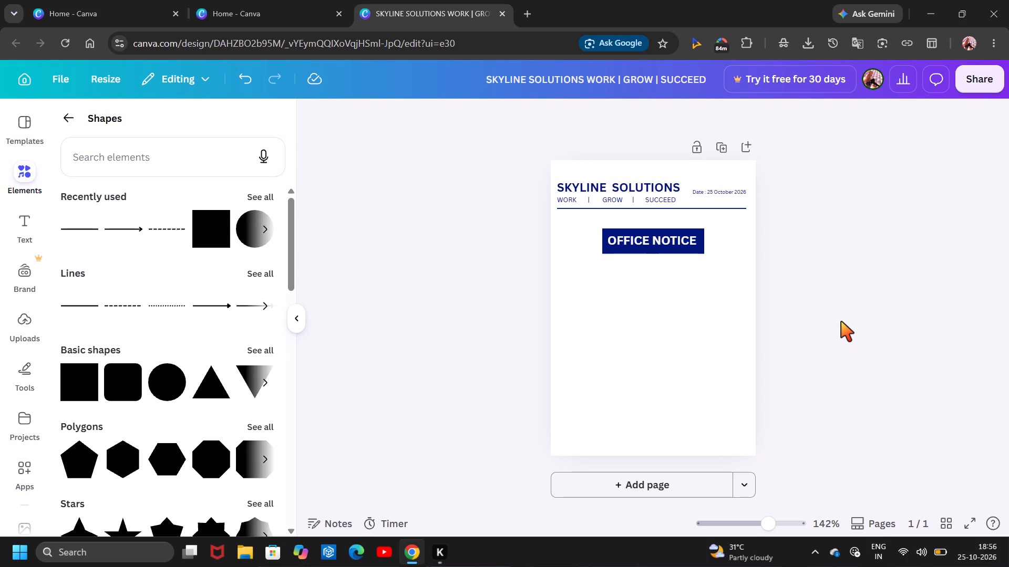
Widen the "OFFICE NOTICE" banner slightly to about 109 px and move it up, centered on the page just below the divider line.
click(669, 244)
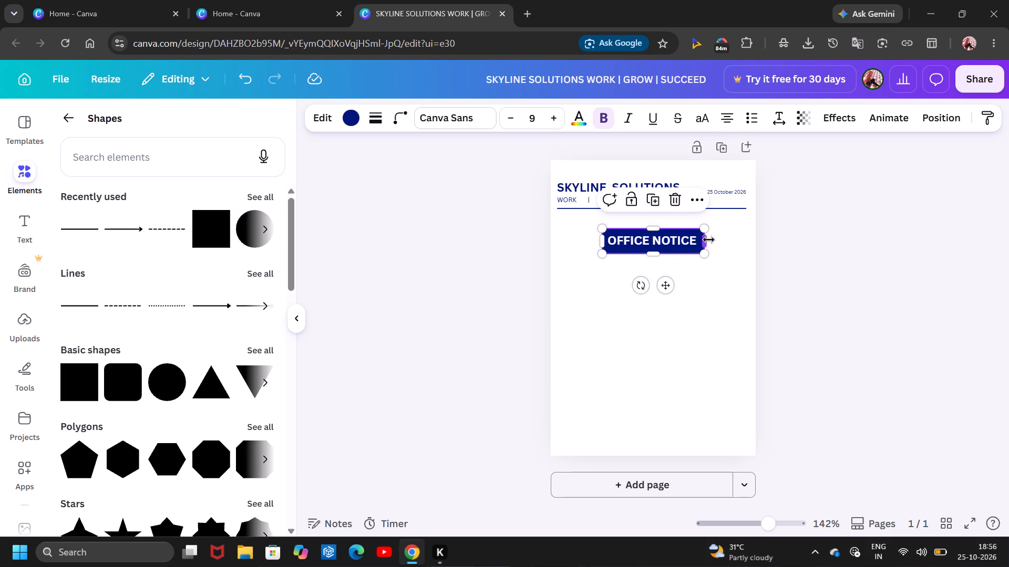
click(708, 239)
drag(708, 239, 712, 239)
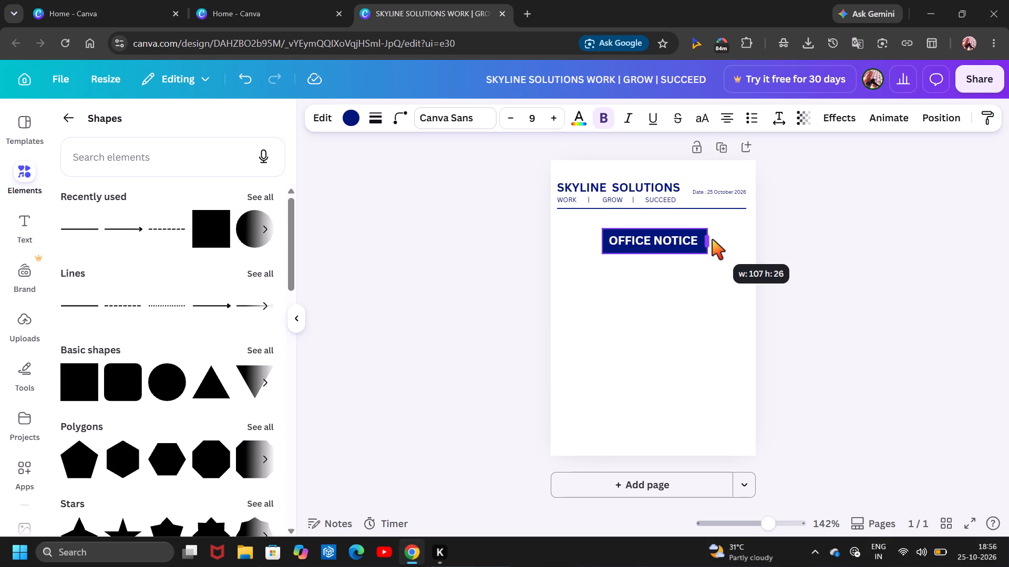
drag(712, 239, 713, 241)
drag(666, 286, 666, 282)
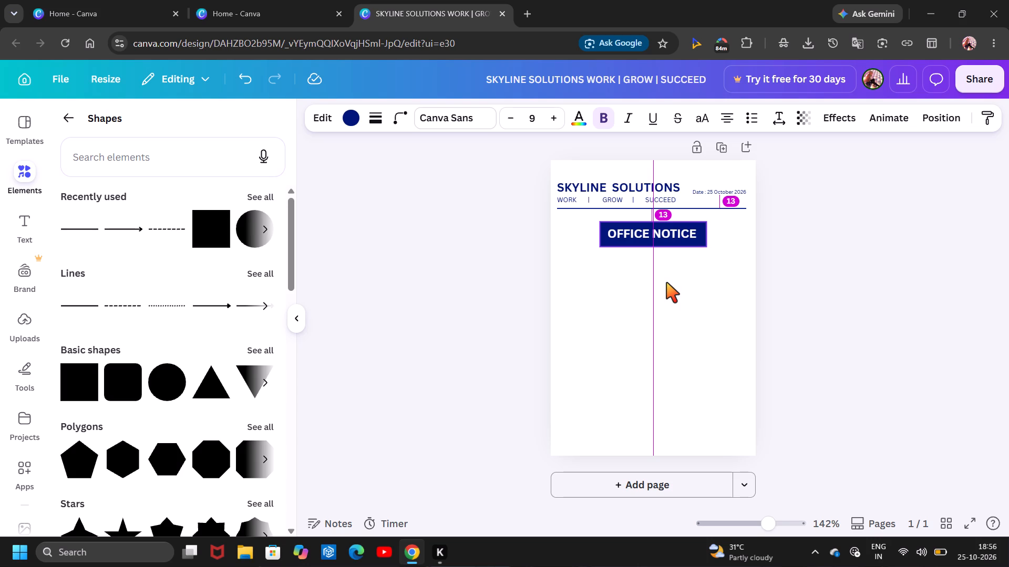
drag(666, 282, 667, 272)
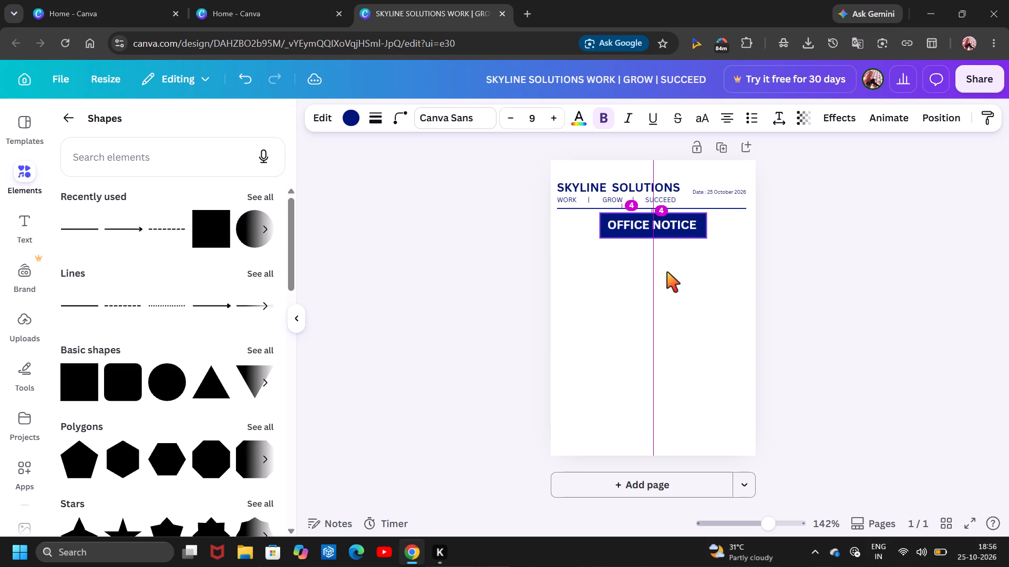
drag(667, 272, 667, 275)
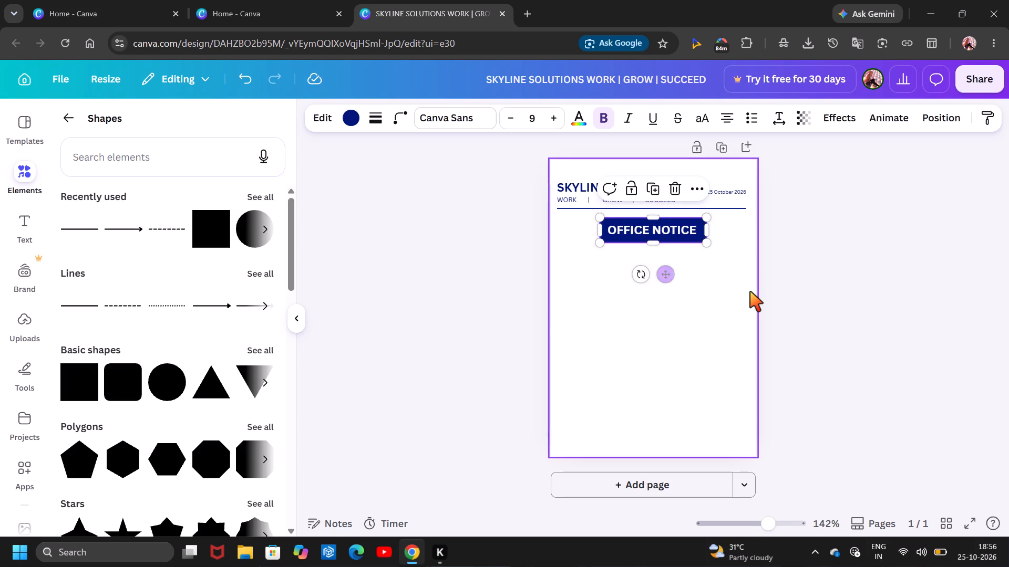
Add a subheading text box to the page and replace its placeholder with "Staff Meeting".
click(750, 291)
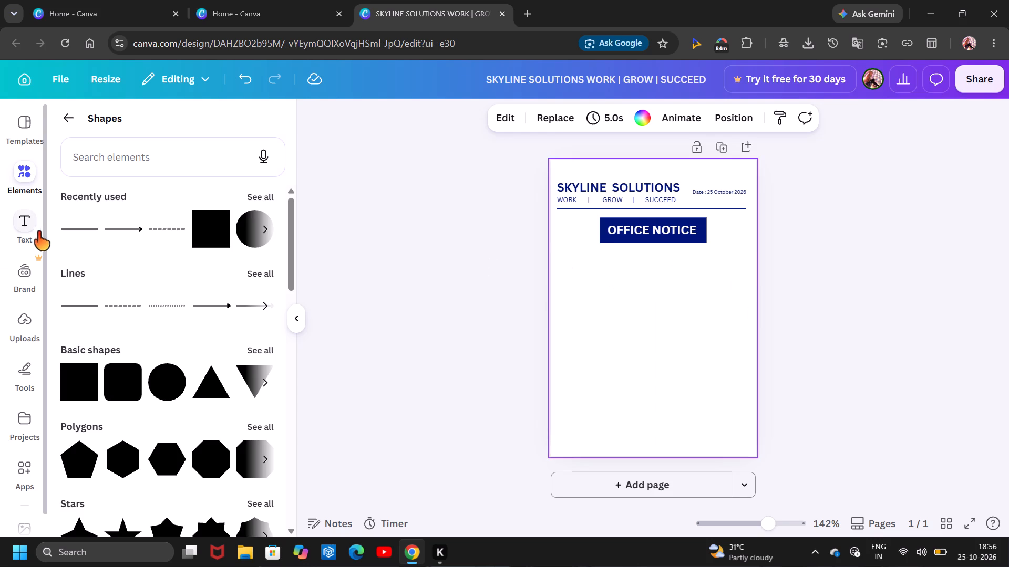
click(22, 225)
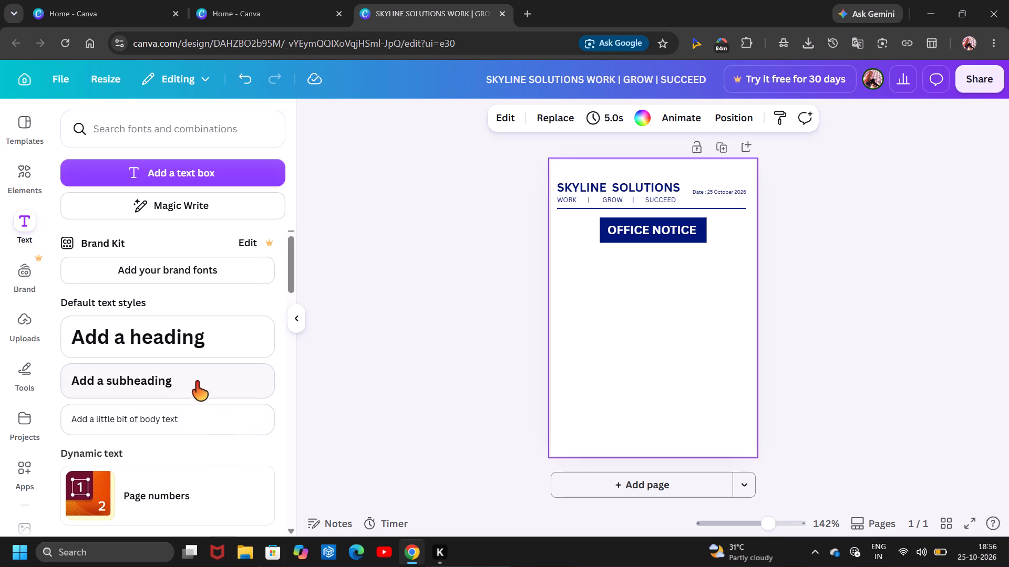
click(181, 388)
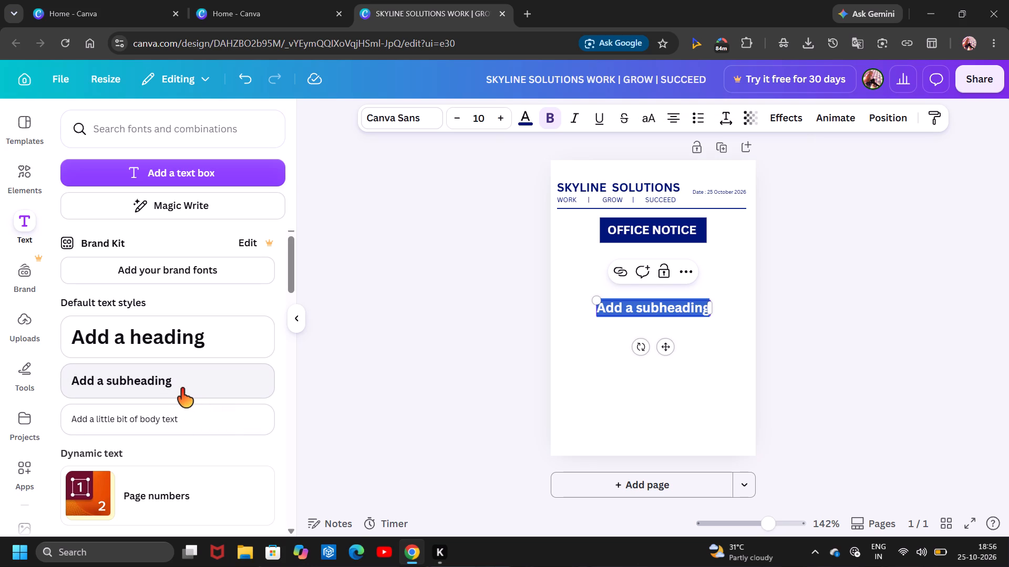
key(BackSpace)
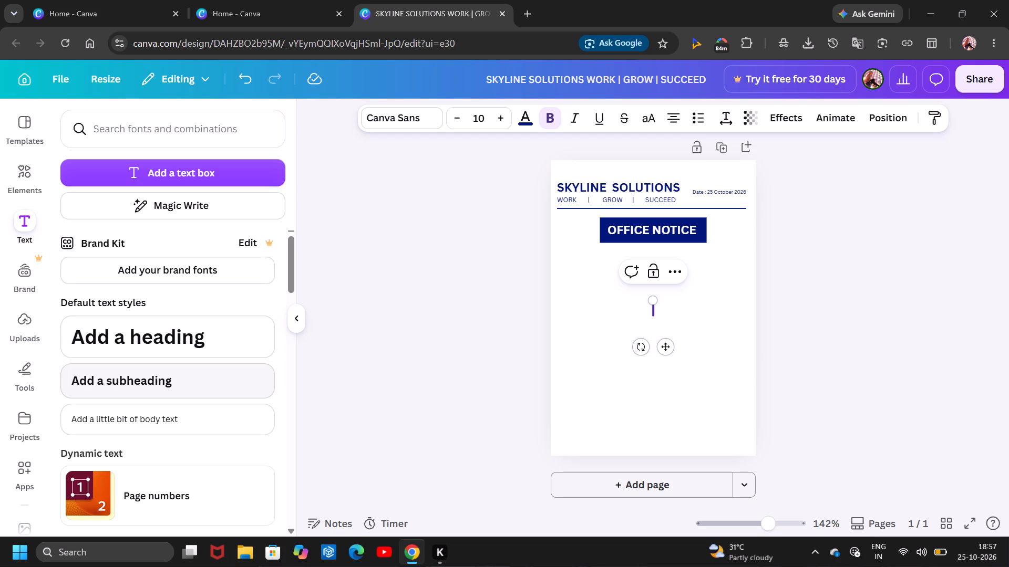
key(s)
text(taff meating)
key(space)
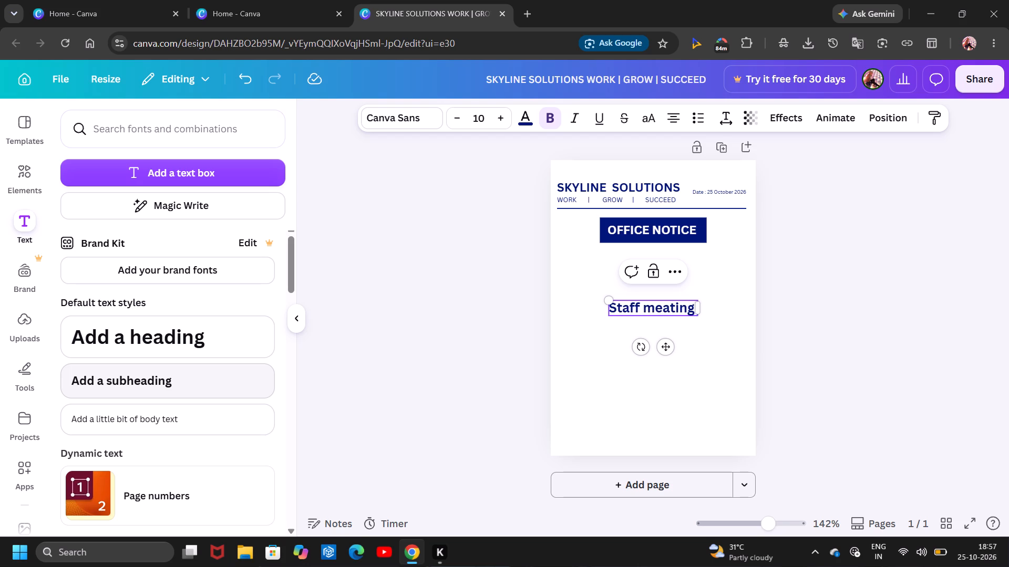
key(BackSpace)
key(BackSpace)
key(BackSpace)
key(BackSpace)
key(BackSpace)
key(BackSpace)
key(BackSpace)
key(BackSpace)
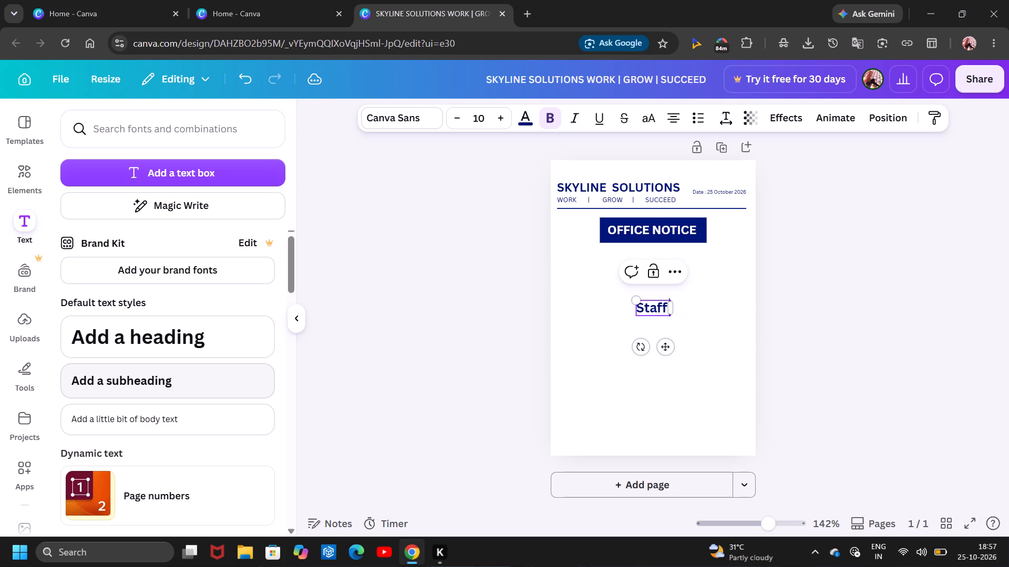
key(BackSpace)
key(space)
text(Meeting)
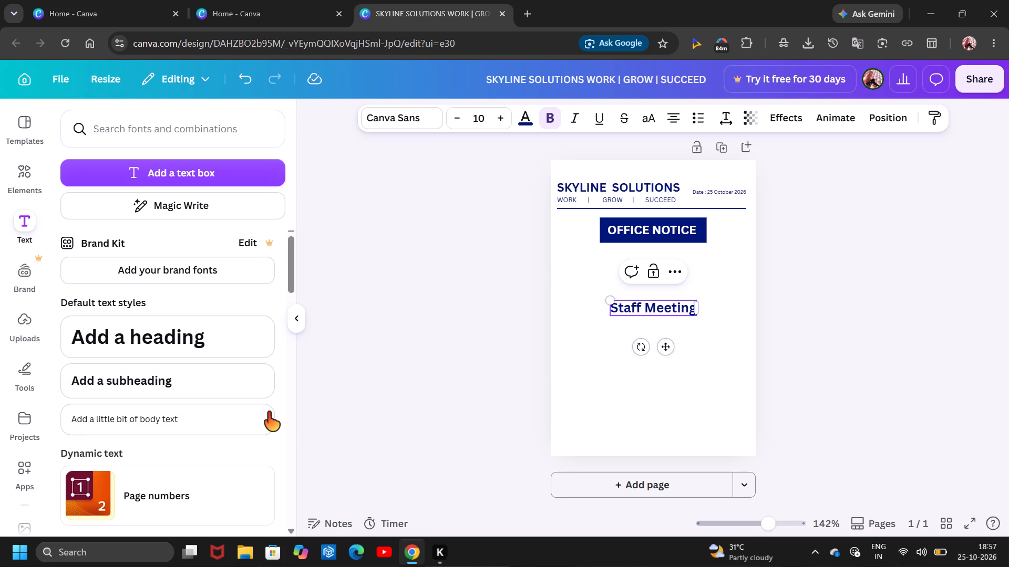
Move the "Staff Meeting" subheading up so it sits centered just below the "OFFICE NOTICE" banner.
drag(662, 351, 663, 319)
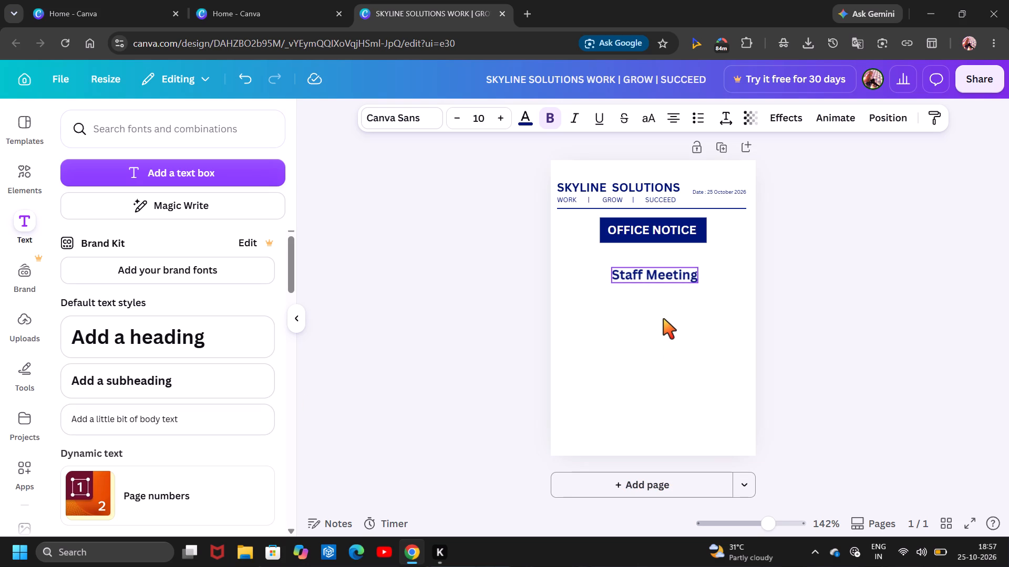
drag(663, 319, 662, 301)
click(717, 331)
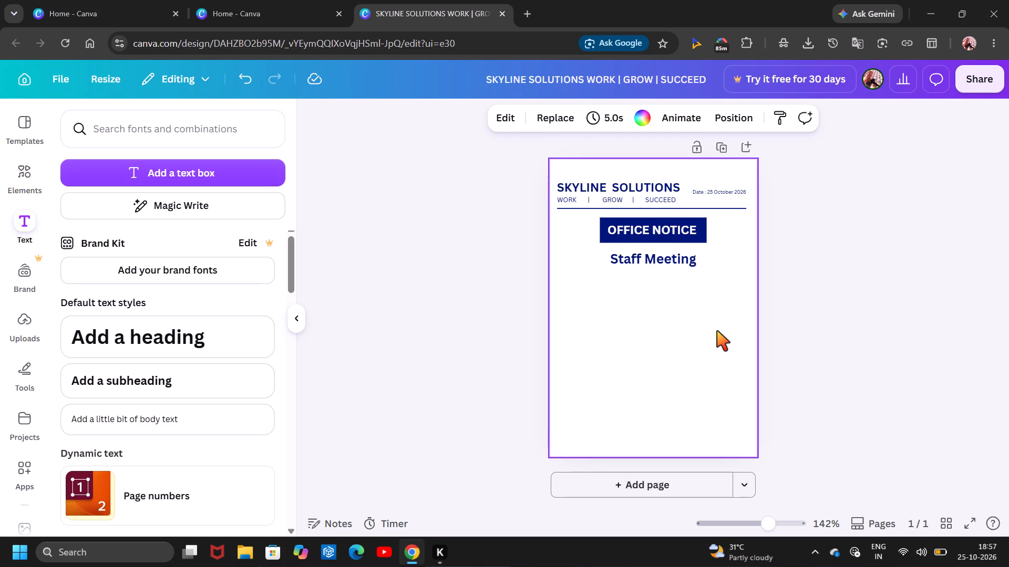